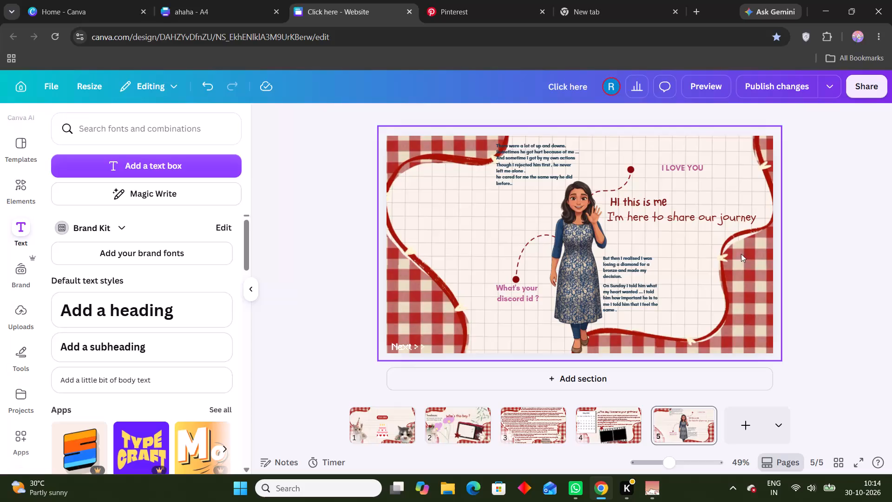
# Move the two upper paragraphs into the empty area beside the woman, enlarging "There were a lot of up and downs" to about size 16.5.
pyautogui.scroll(1, 788, 221)
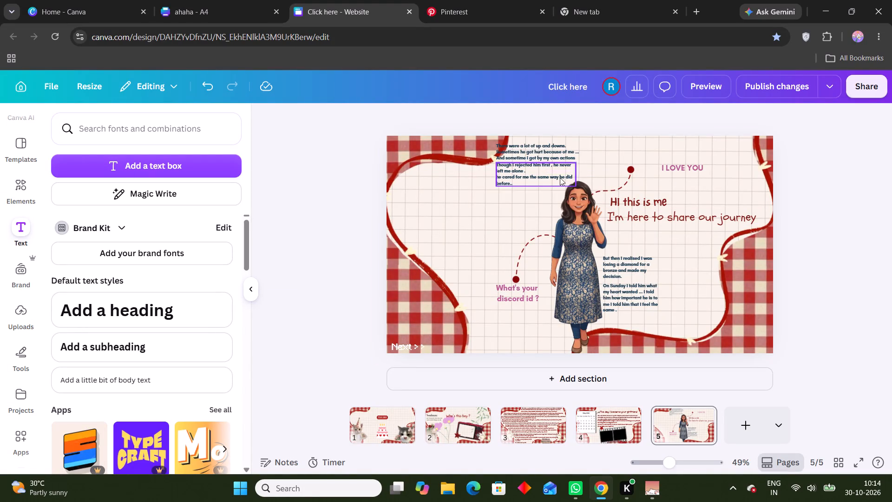
pyautogui.click(531, 152)
pyautogui.moveTo(527, 151); pyautogui.dragTo(437, 192)
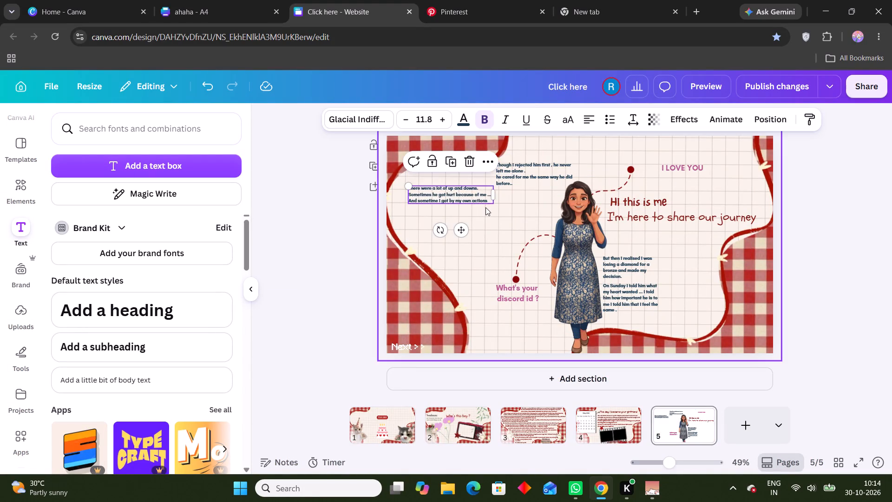
pyautogui.moveTo(409, 184); pyautogui.dragTo(394, 165)
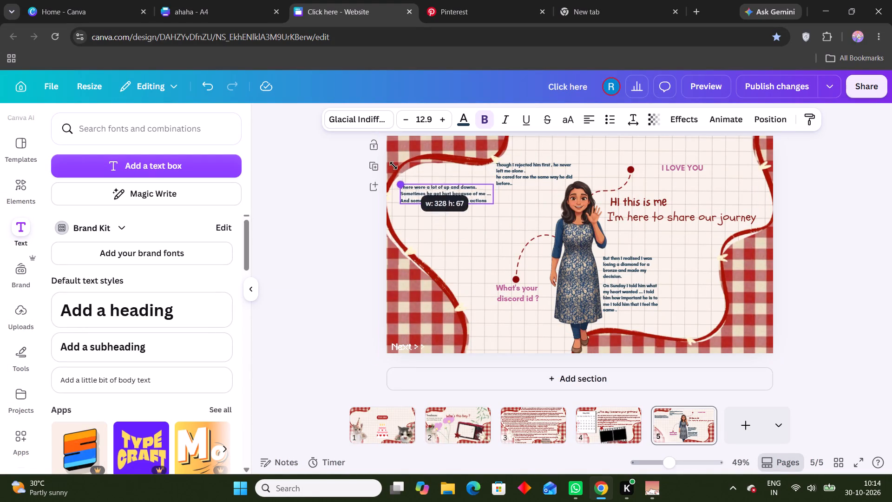
pyautogui.moveTo(394, 165); pyautogui.dragTo(388, 161)
pyautogui.moveTo(442, 197); pyautogui.dragTo(461, 199)
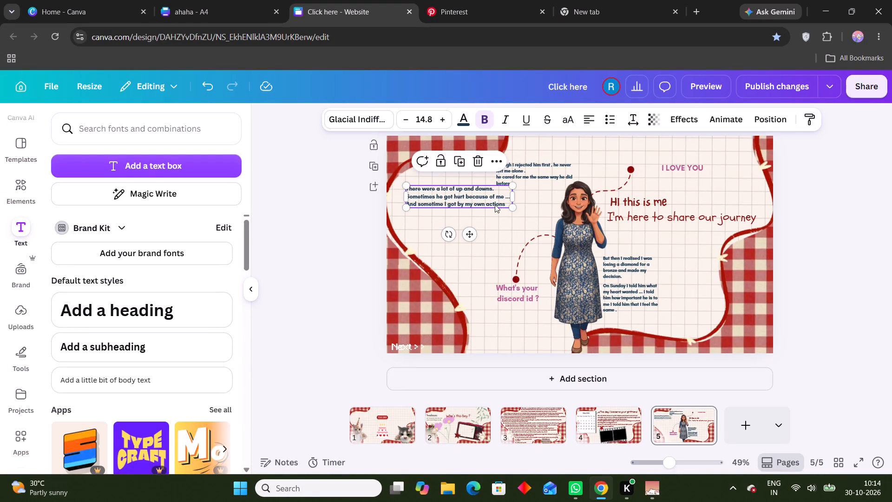
pyautogui.moveTo(522, 179); pyautogui.dragTo(447, 232)
pyautogui.click(395, 196)
pyautogui.moveTo(410, 196); pyautogui.dragTo(416, 187)
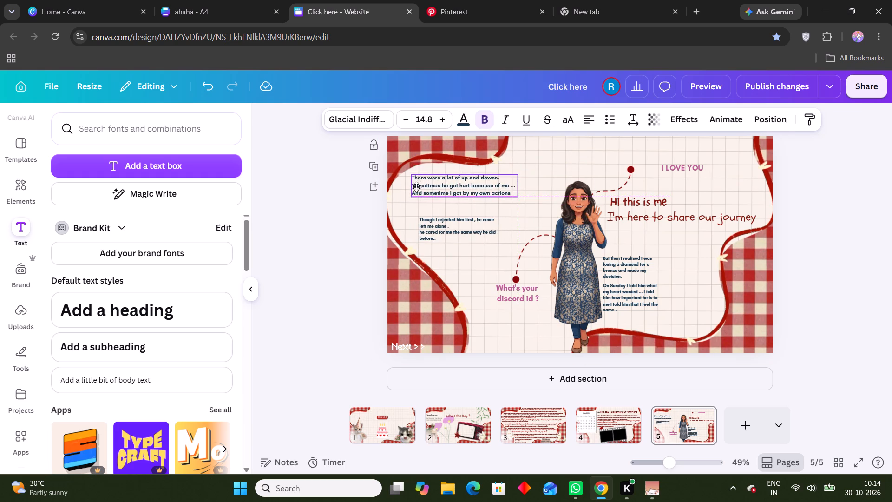
pyautogui.moveTo(416, 187); pyautogui.dragTo(417, 187)
pyautogui.moveTo(520, 198); pyautogui.dragTo(531, 208)
# Align the "Though I rejected him first" paragraph directly beneath the first one and enlarge it to about size 15.7.
pyautogui.moveTo(429, 232); pyautogui.dragTo(421, 218)
pyautogui.moveTo(490, 227); pyautogui.dragTo(520, 237)
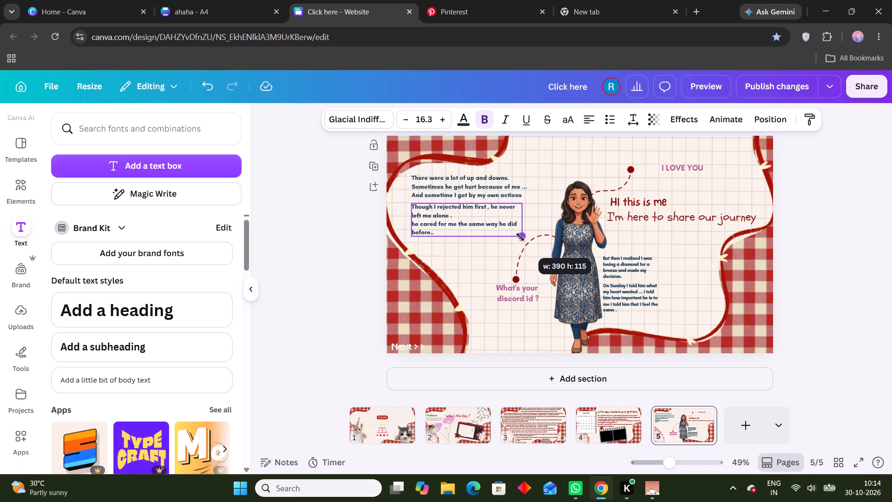
pyautogui.moveTo(520, 237); pyautogui.dragTo(518, 237)
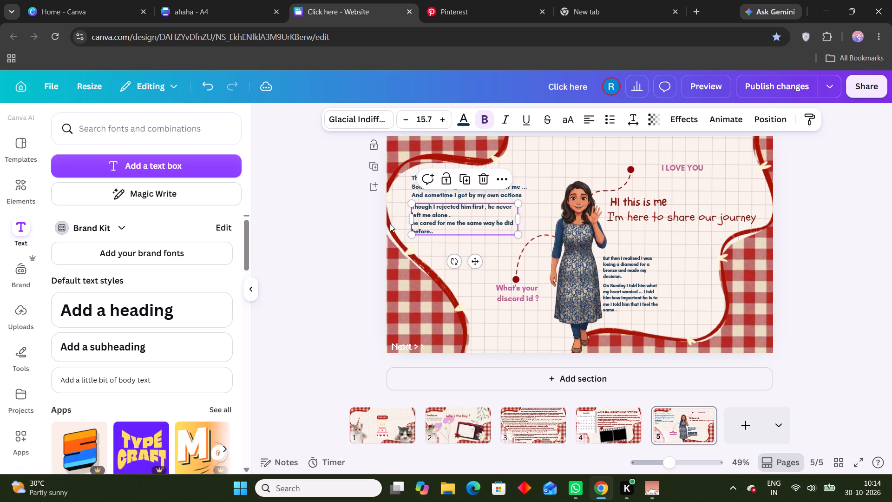
pyautogui.click(379, 223)
# Recolour the "There were a lot of up and downs" and "Though I rejected him first" paragraphs dark red.
pyautogui.click(480, 180)
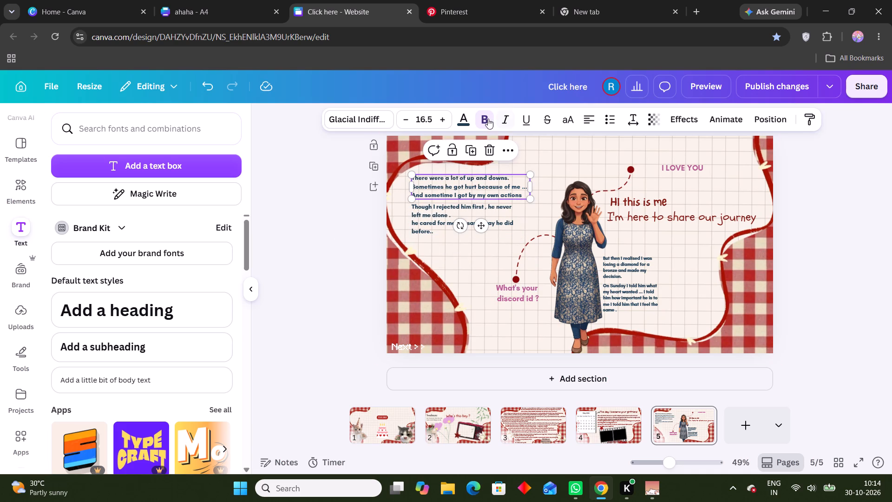
pyautogui.click(467, 119)
pyautogui.click(169, 204)
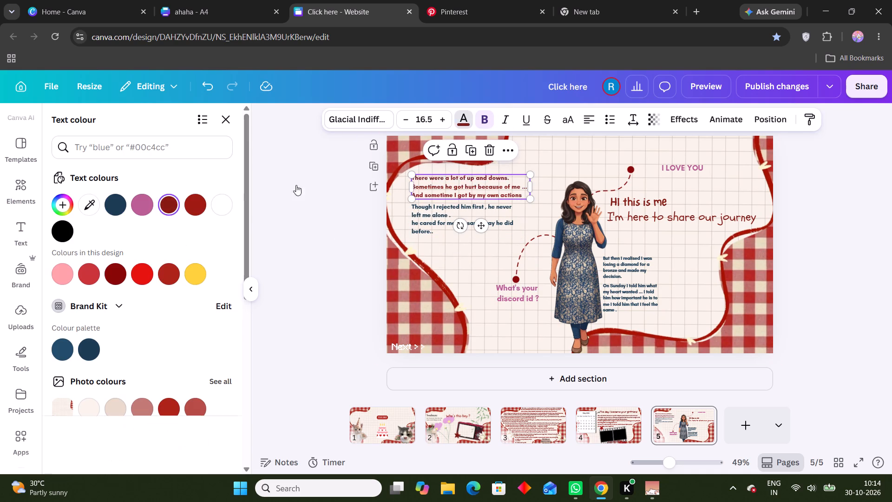
pyautogui.click(338, 193)
pyautogui.click(428, 217)
pyautogui.click(462, 126)
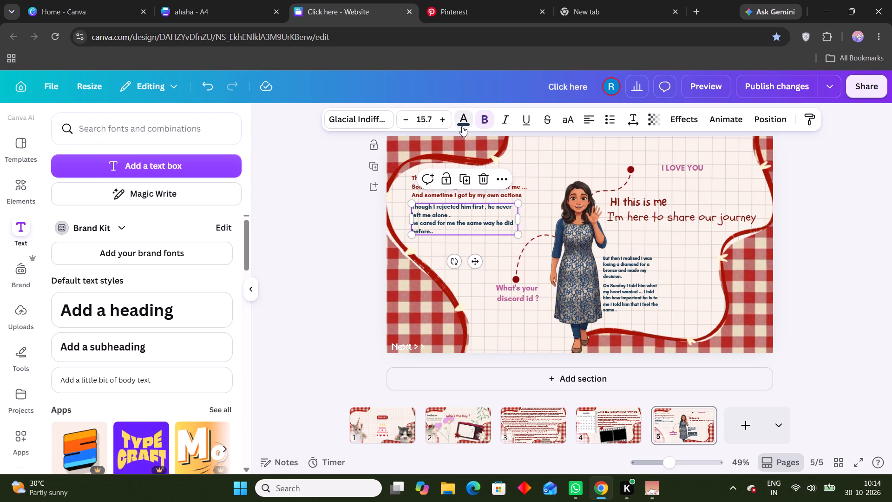
pyautogui.click(177, 205)
pyautogui.click(307, 213)
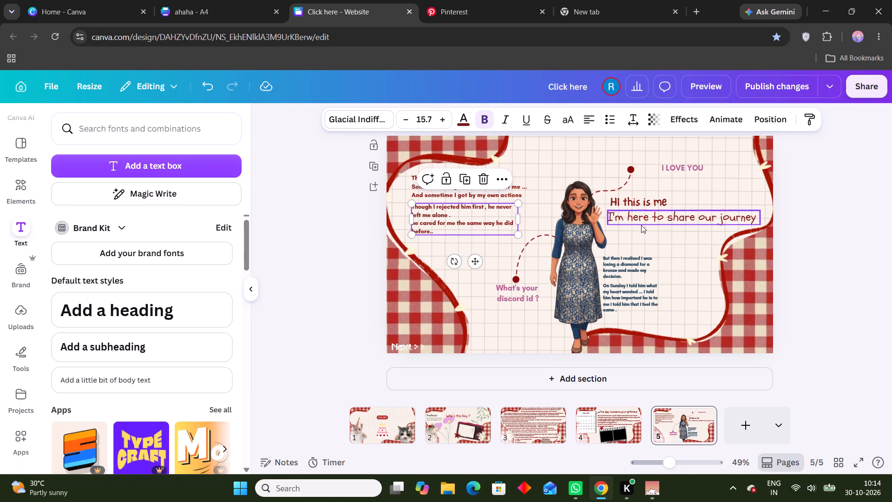
# Widen the "But then I realised" paragraph, enlarge it to about size 15.7, and place it beneath the "share our journey" line.
pyautogui.click(643, 265)
pyautogui.moveTo(656, 282); pyautogui.dragTo(712, 291)
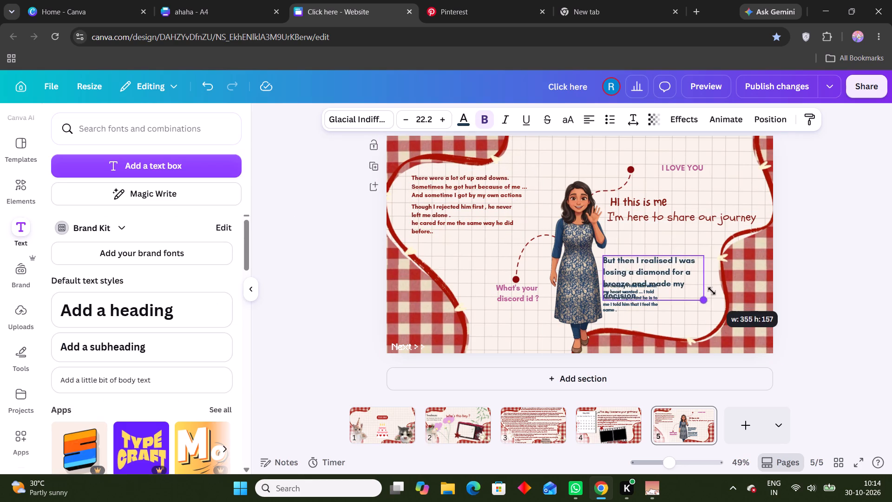
pyautogui.moveTo(712, 291); pyautogui.dragTo(663, 270)
pyautogui.moveTo(659, 267); pyautogui.dragTo(701, 268)
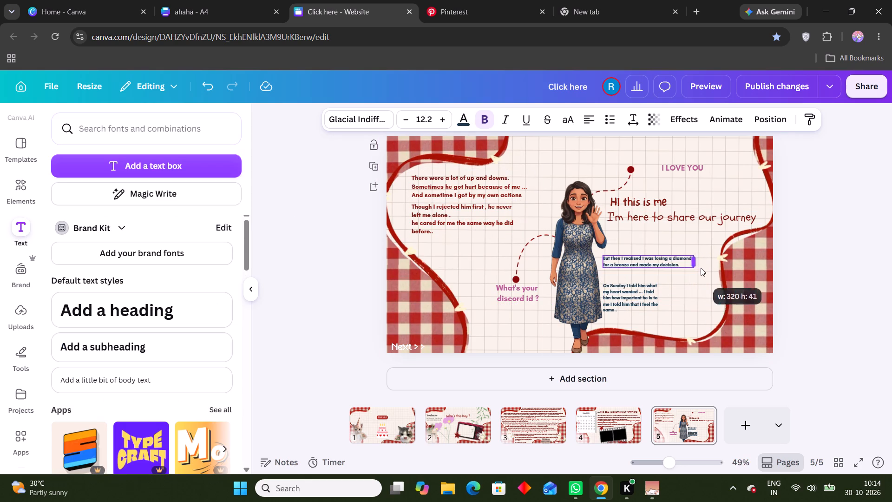
pyautogui.moveTo(701, 268); pyautogui.dragTo(689, 268)
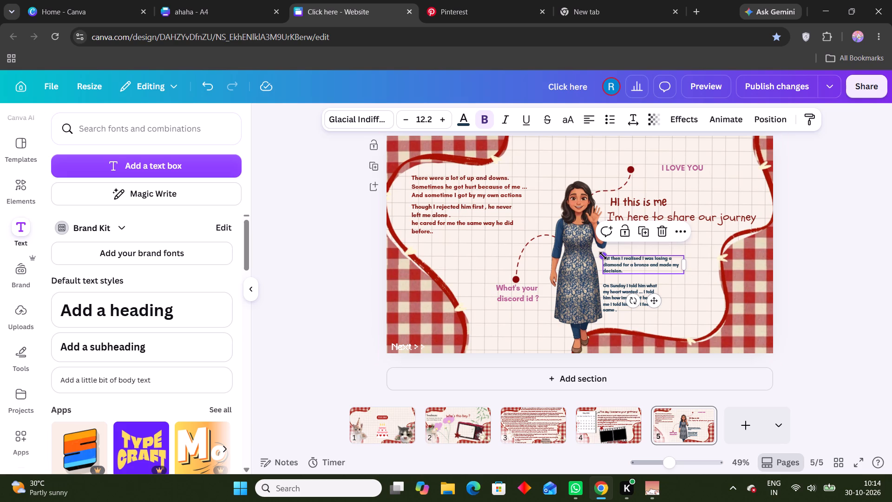
pyautogui.moveTo(603, 256); pyautogui.dragTo(587, 229)
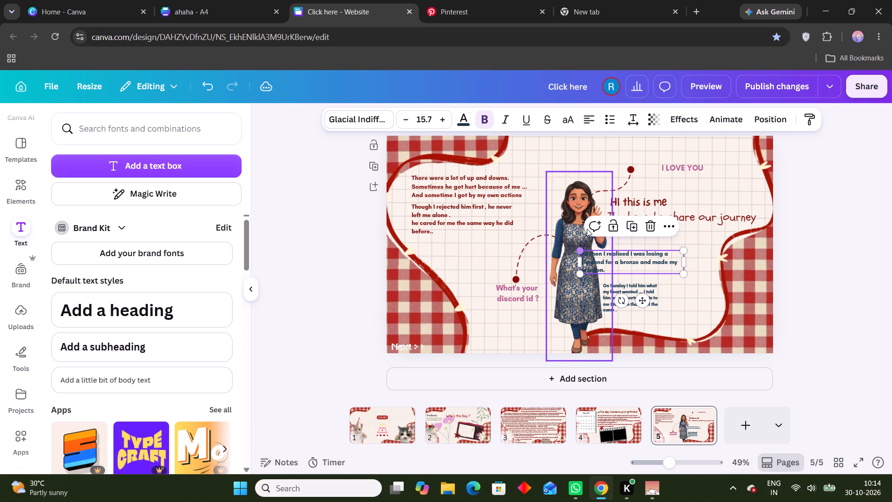
pyautogui.moveTo(643, 265); pyautogui.dragTo(497, 205)
pyautogui.moveTo(495, 205); pyautogui.dragTo(471, 201)
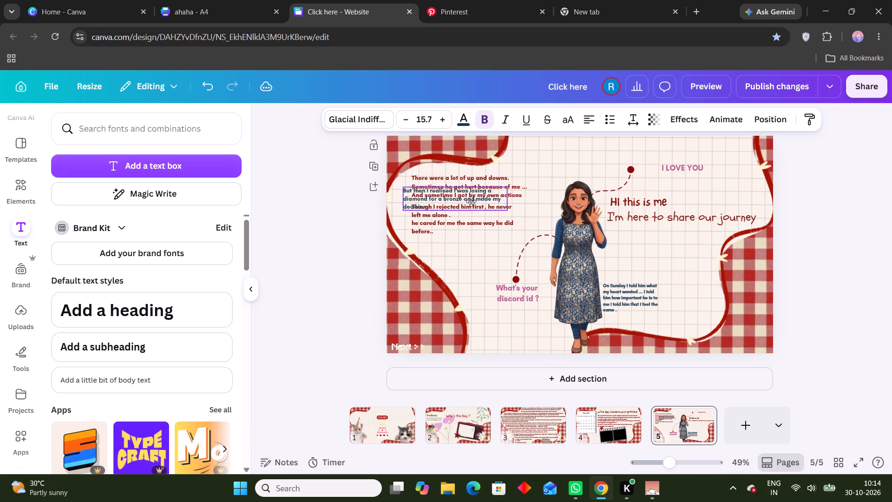
pyautogui.moveTo(471, 201); pyautogui.dragTo(680, 250)
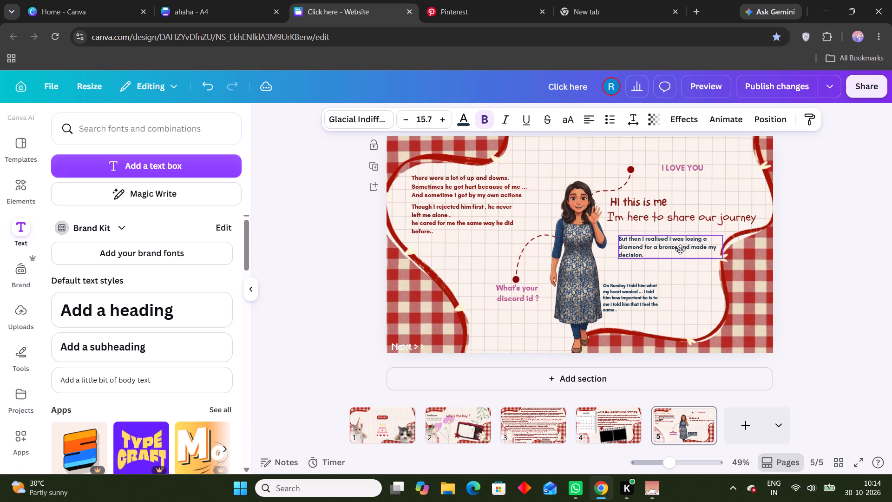
pyautogui.moveTo(680, 250); pyautogui.dragTo(670, 259)
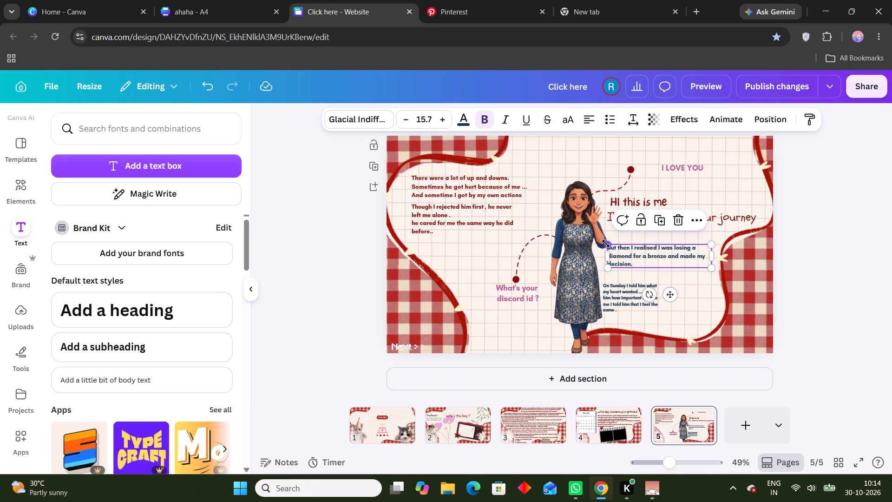
pyautogui.click(578, 263)
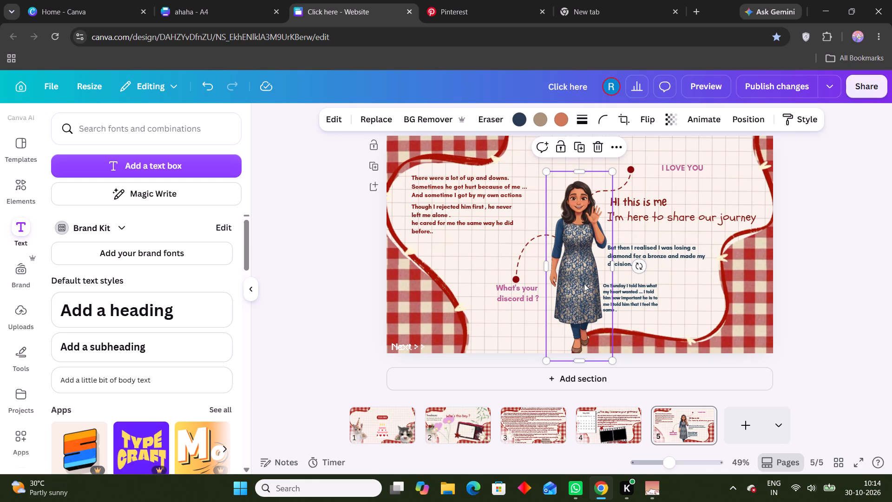
# Widen the "On Sunday I told him" paragraph, enlarge it to about size 13.7, and align it under the "But then I realised" paragraph.
pyautogui.click(652, 305)
pyautogui.moveTo(650, 304); pyautogui.dragTo(652, 292)
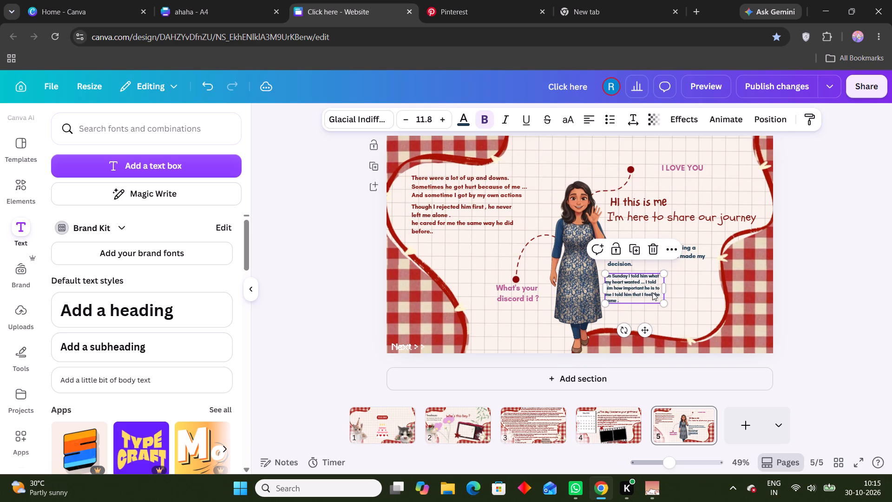
pyautogui.moveTo(665, 293); pyautogui.dragTo(693, 292)
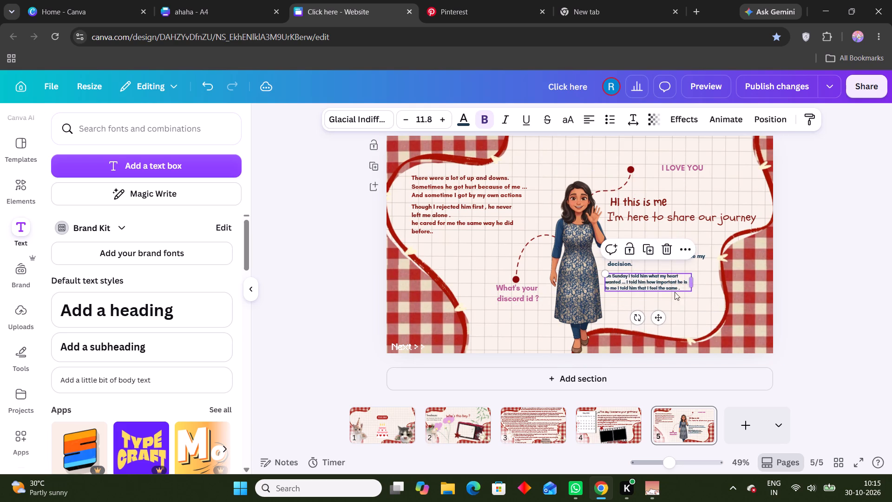
pyautogui.click(662, 291)
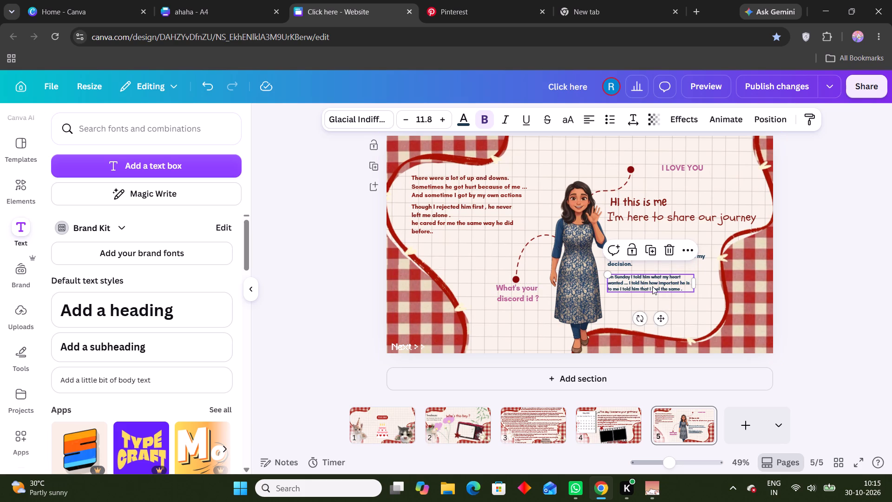
pyautogui.moveTo(652, 286); pyautogui.dragTo(665, 291)
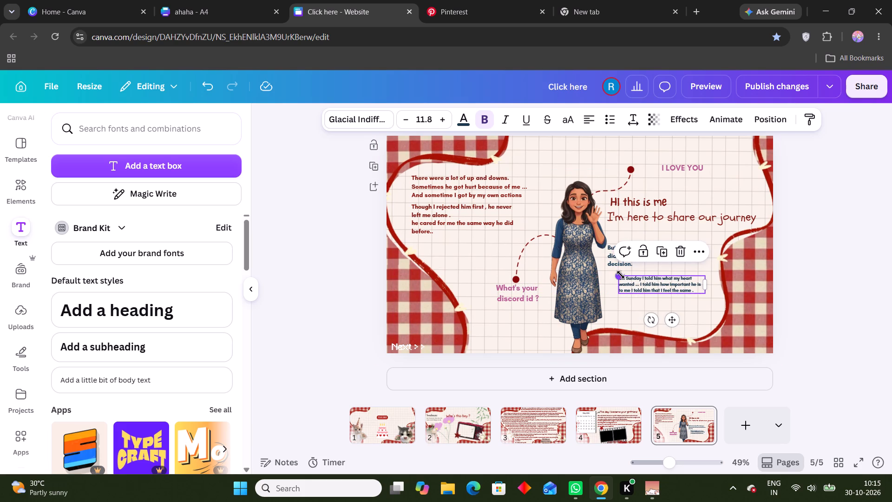
pyautogui.moveTo(621, 275); pyautogui.dragTo(610, 271)
pyautogui.moveTo(674, 282); pyautogui.dragTo(680, 290)
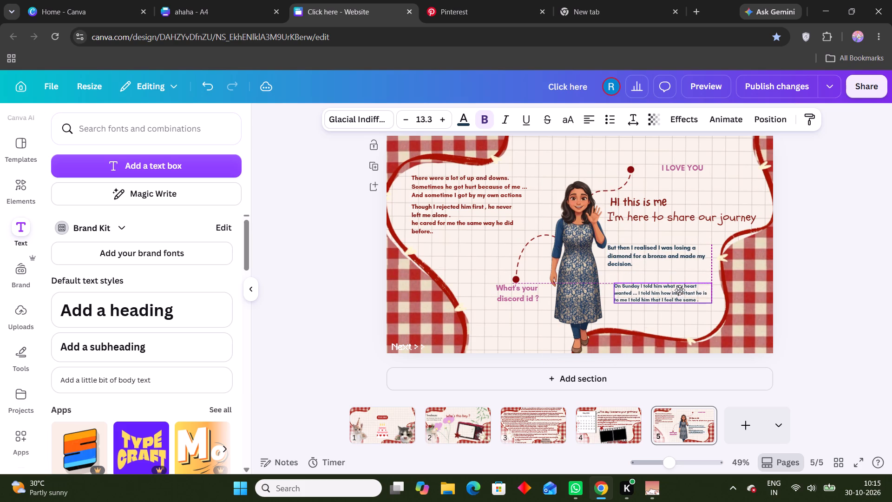
pyautogui.moveTo(680, 290); pyautogui.dragTo(676, 290)
pyautogui.moveTo(612, 282); pyautogui.dragTo(608, 273)
pyautogui.moveTo(635, 293); pyautogui.dragTo(635, 284)
pyautogui.click(707, 287)
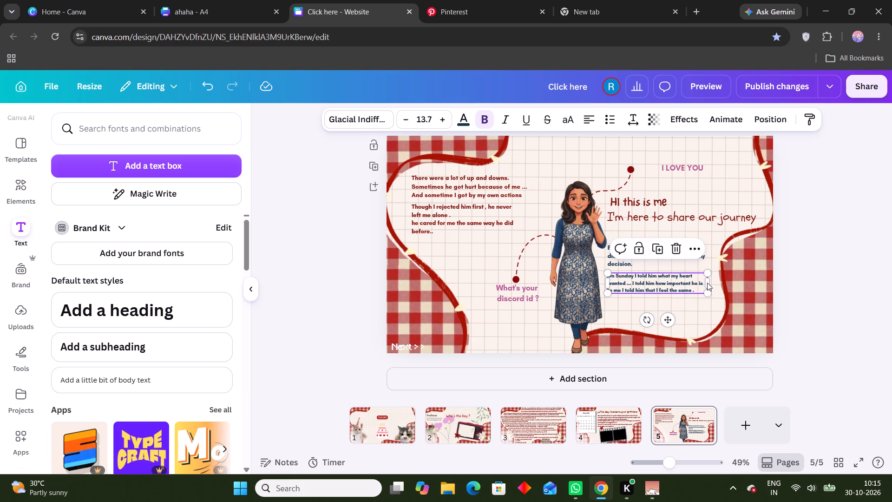
pyautogui.moveTo(709, 282); pyautogui.dragTo(705, 282)
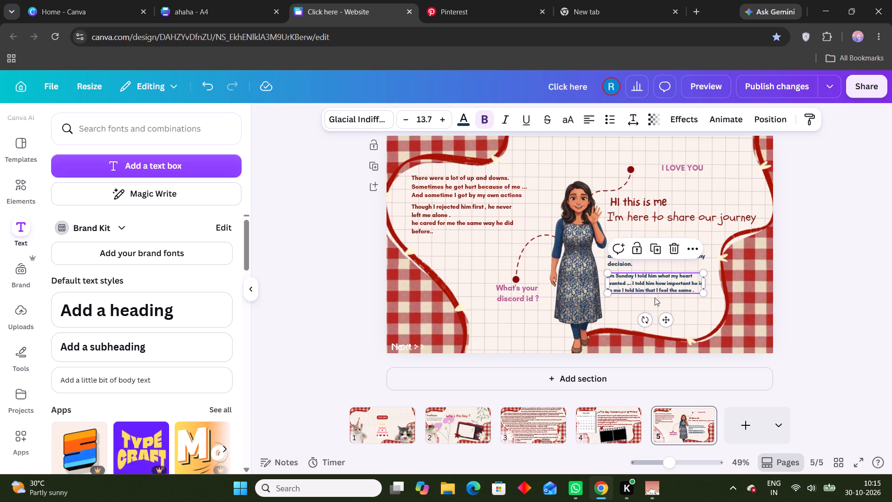
# Look through the design's earlier pages for comparison, ending back on page 5.
pyautogui.click(396, 423)
pyautogui.click(445, 432)
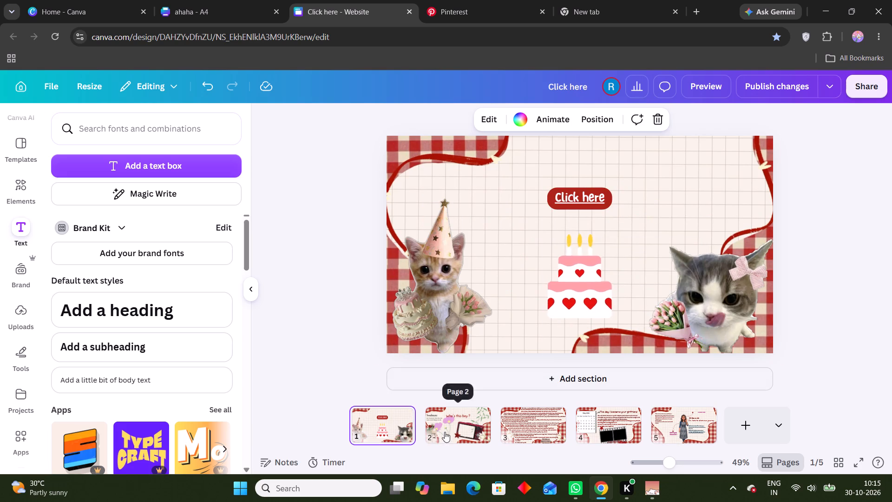
pyautogui.click(520, 429)
pyautogui.click(590, 424)
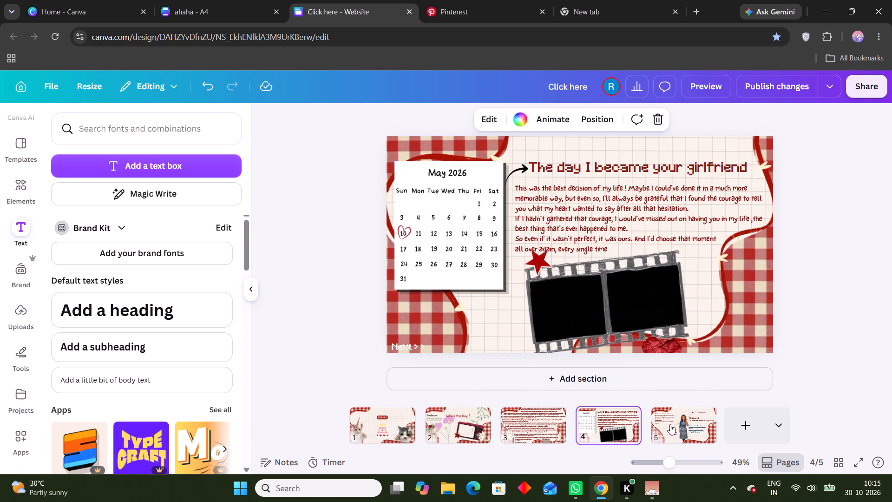
pyautogui.click(670, 424)
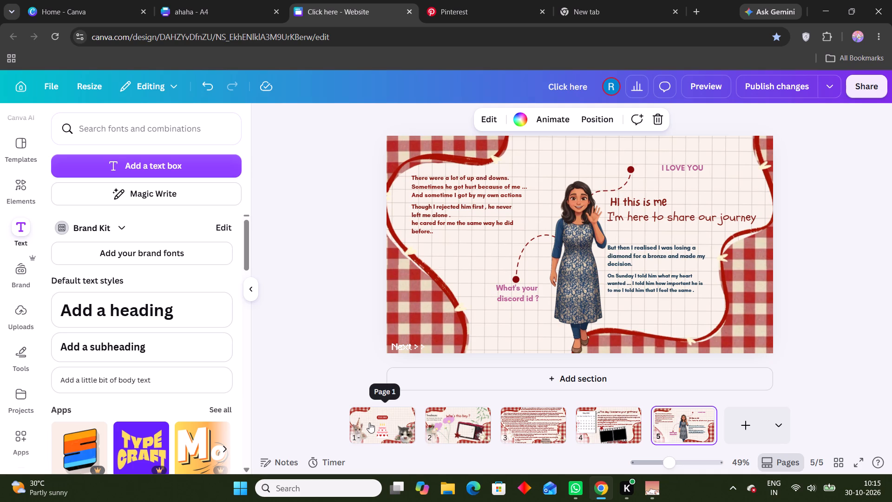
# Enlarge the "On Sunday I told him" paragraph to about size 14.3.
pyautogui.click(699, 290)
pyautogui.moveTo(703, 293); pyautogui.dragTo(707, 297)
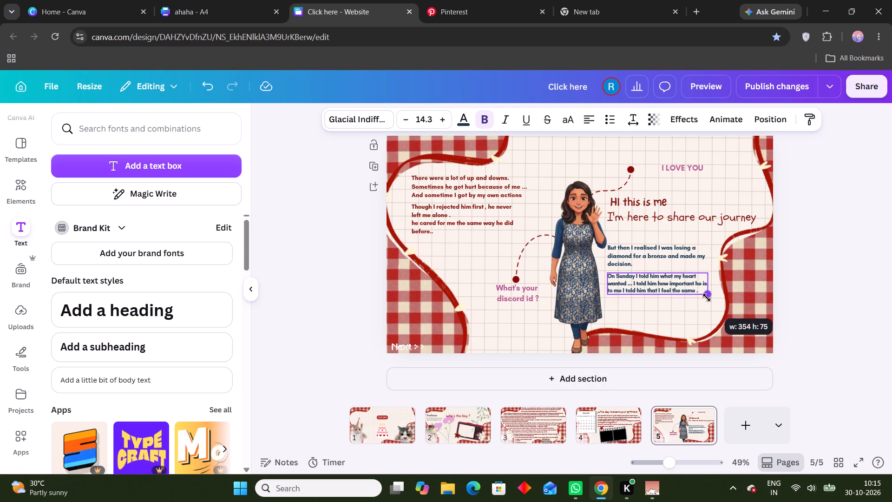
pyautogui.moveTo(707, 297); pyautogui.dragTo(707, 297)
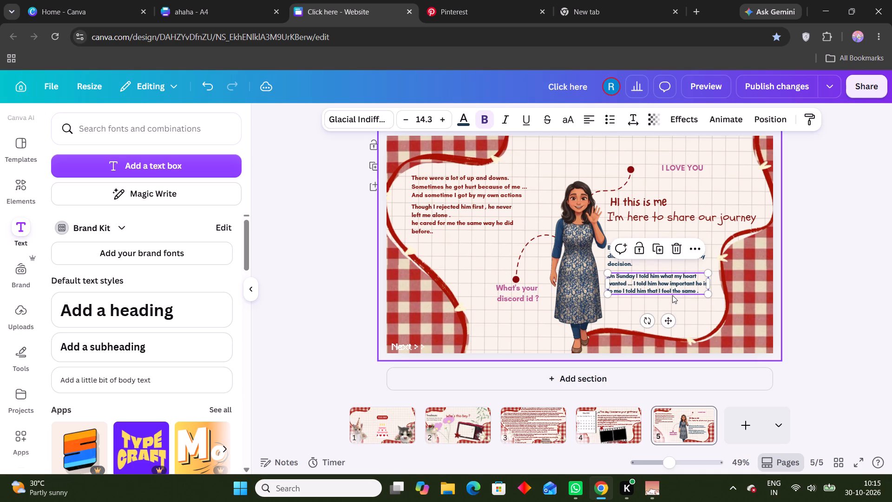
# Recolour the "On Sunday I told him" and "But then I realised" paragraphs dark red to match the other paragraphs.
pyautogui.click(472, 123)
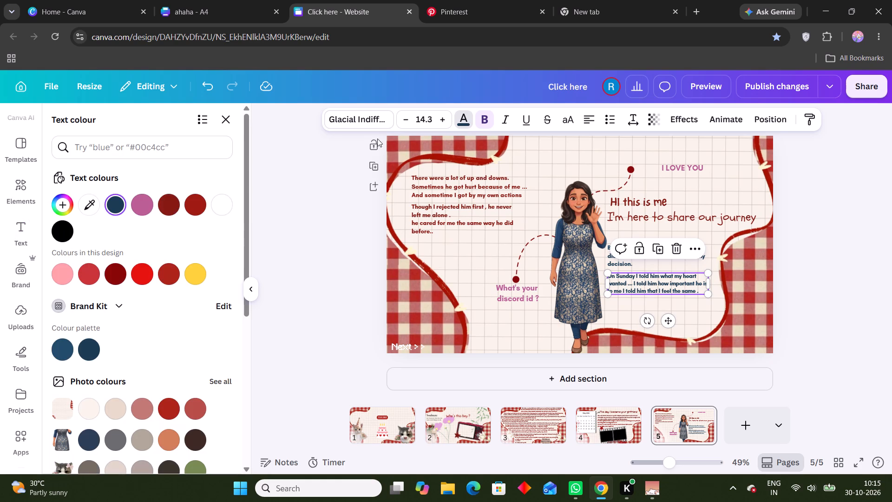
pyautogui.click(161, 205)
pyautogui.click(829, 236)
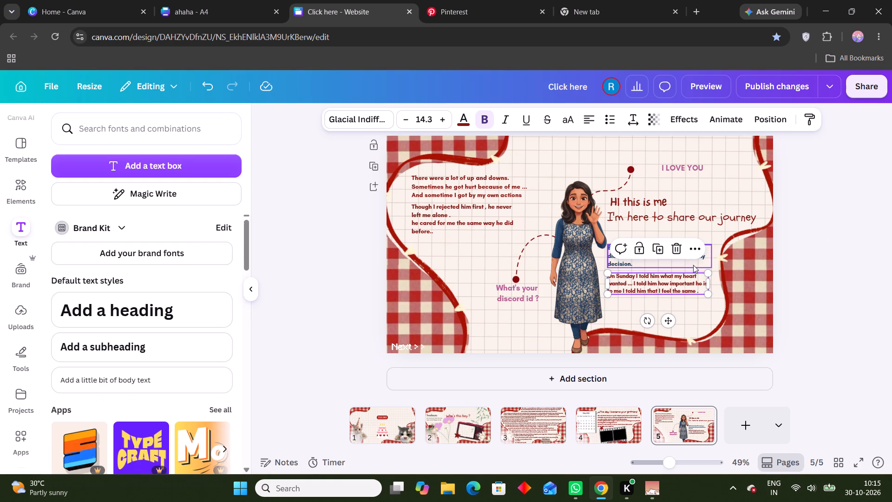
pyautogui.click(676, 271)
pyautogui.click(665, 267)
pyautogui.click(459, 123)
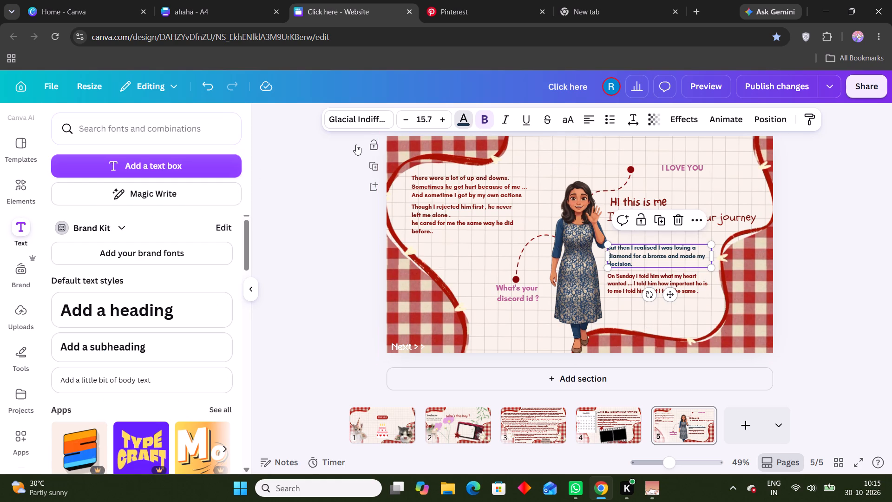
pyautogui.click(184, 201)
pyautogui.click(173, 204)
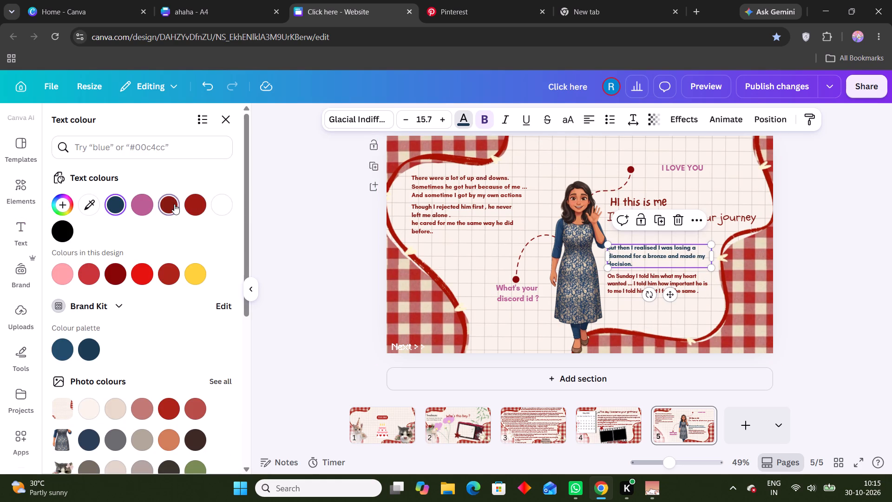
# Move the "I LOVE YOU" text directly above the red dot at the upper end of the dashed line.
pyautogui.click(861, 227)
pyautogui.click(837, 222)
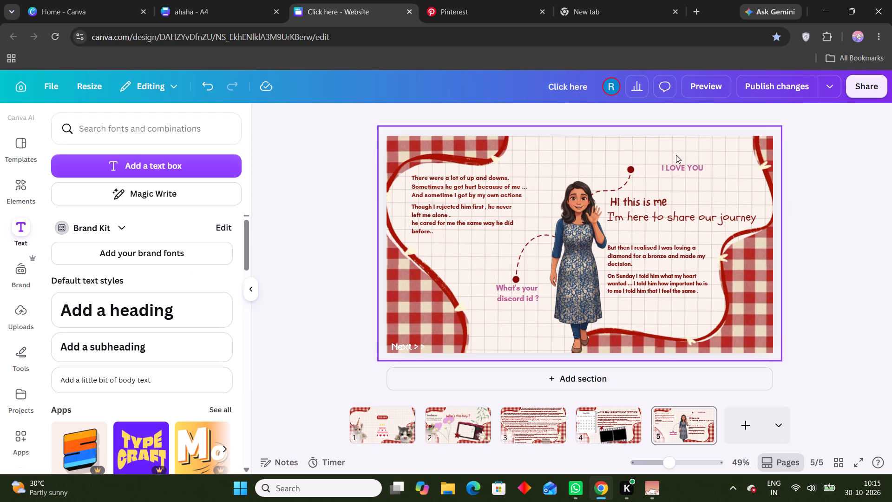
pyautogui.moveTo(681, 165); pyautogui.dragTo(634, 159)
pyautogui.click(862, 185)
# Duplicate page 5 and delete the copy's text, illustration and dashed lines, keeping only the background and the "Next > >" label.
pyautogui.hotkey('ctrl', 'd')
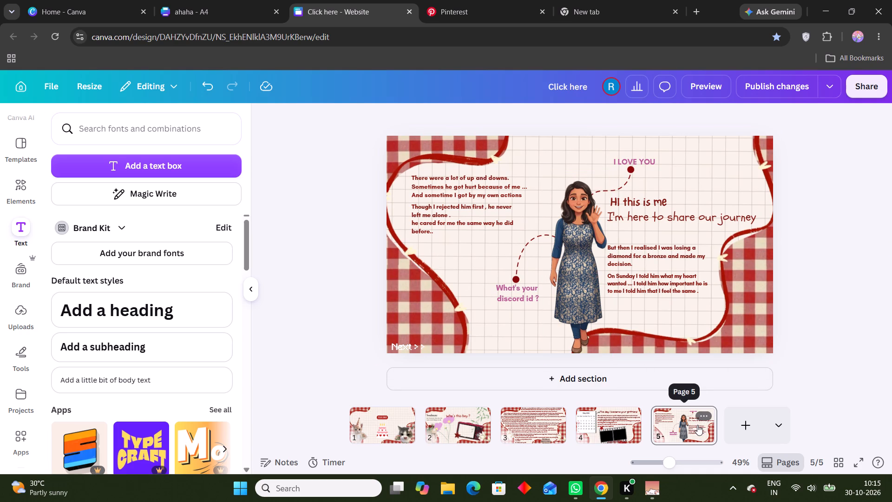
pyautogui.click(697, 427)
pyautogui.hotkey('ctrl', 'd')
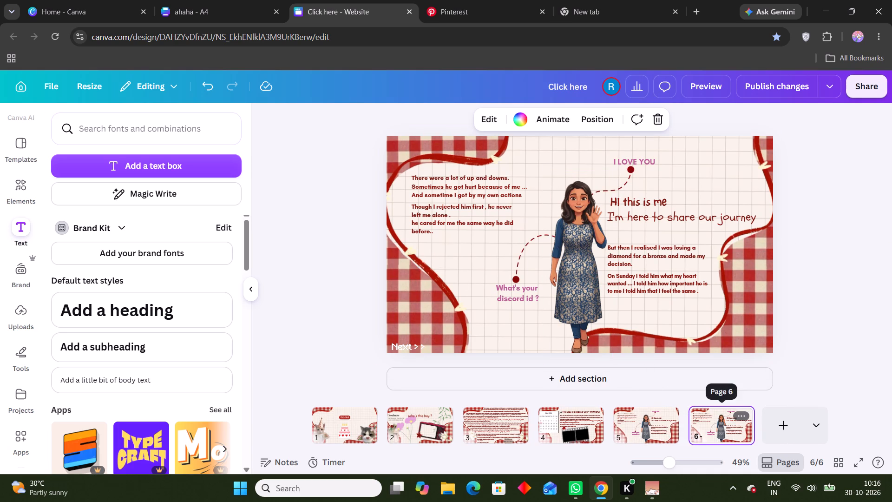
pyautogui.click(704, 431)
pyautogui.moveTo(333, 158); pyautogui.dragTo(740, 326)
pyautogui.press('Delete')
pyautogui.click(839, 275)
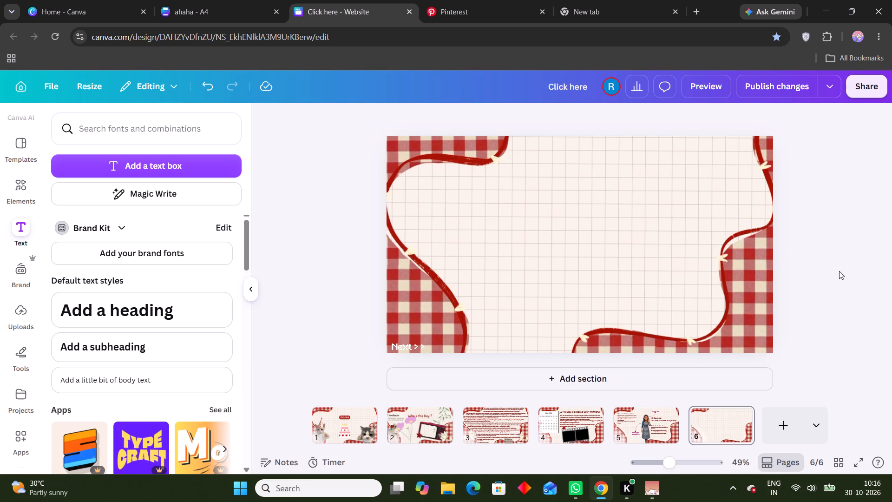
# Link page 5's "I'm here to share our journey" text to page 6.
pyautogui.click(656, 437)
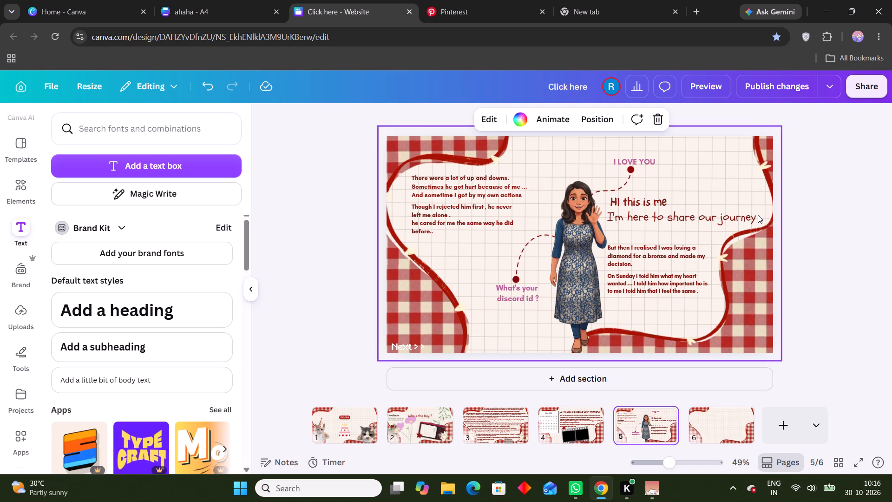
pyautogui.click(741, 220)
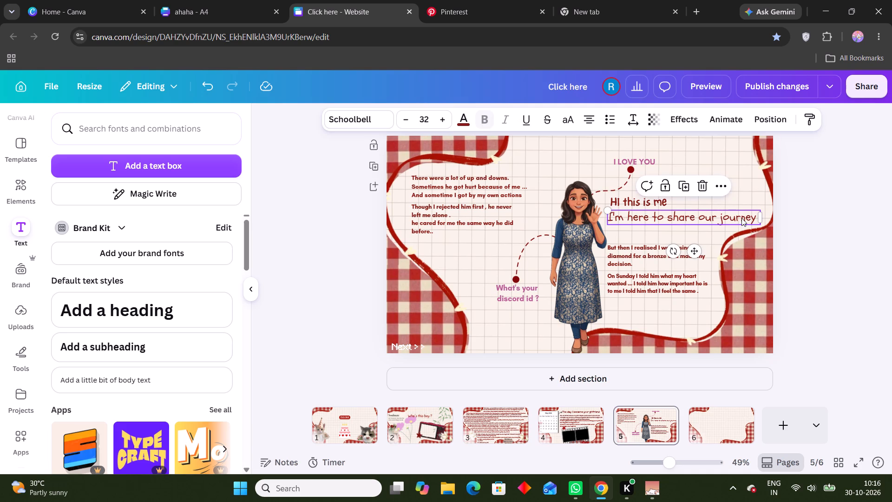
pyautogui.doubleClick(741, 218)
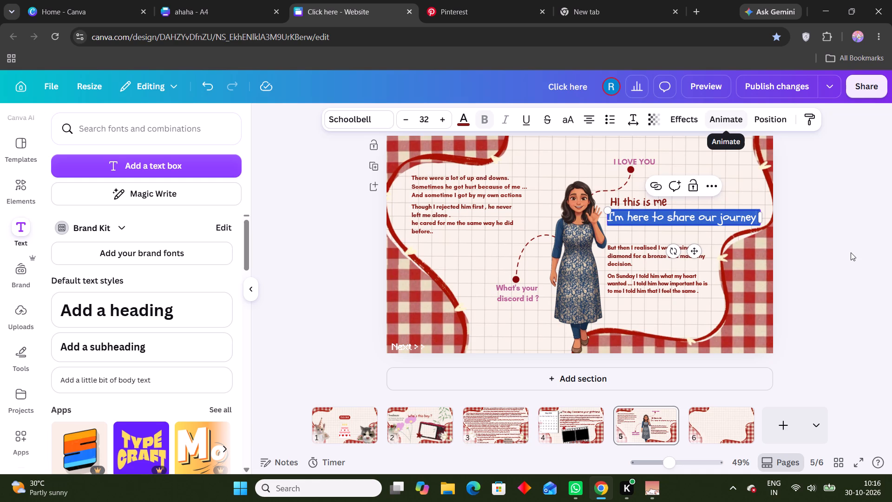
pyautogui.click(826, 284)
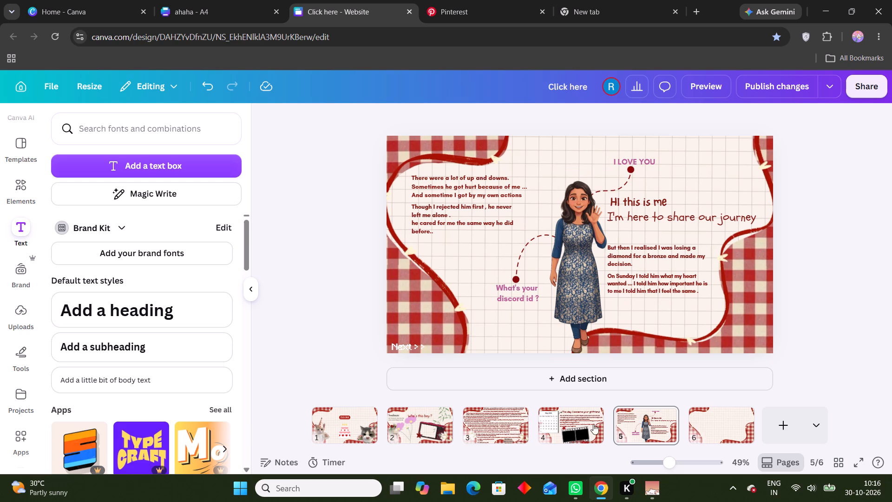
pyautogui.doubleClick(669, 218)
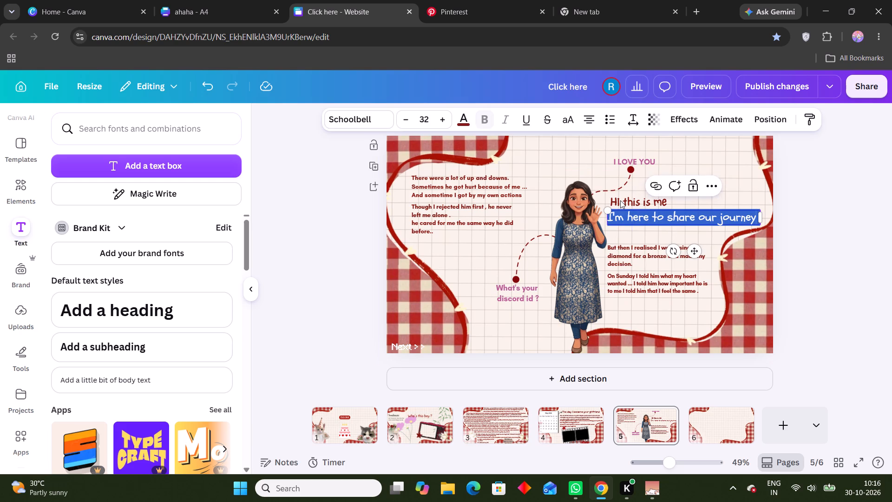
pyautogui.hotkey('ctrl', 'k')
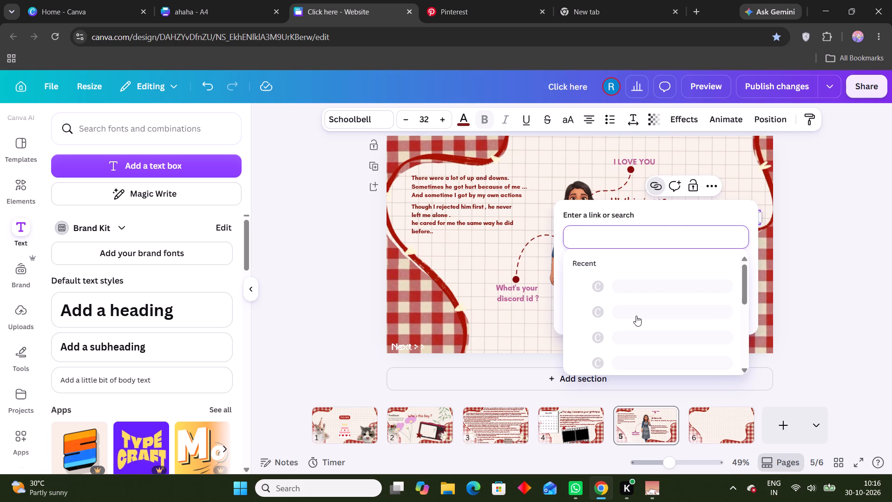
pyautogui.scroll(-5, 641, 318)
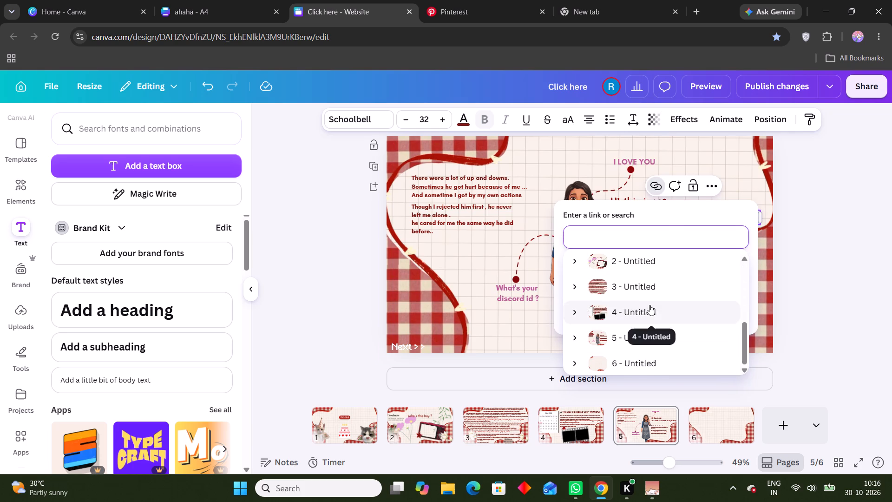
pyautogui.click(625, 361)
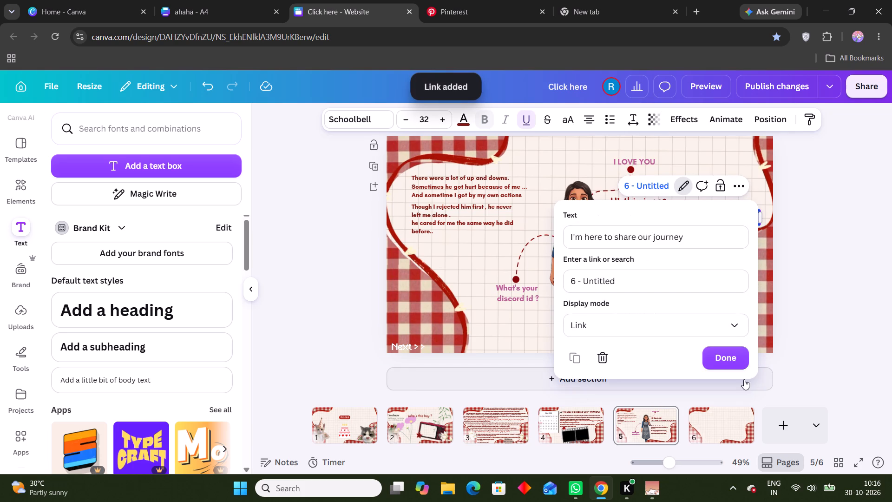
pyautogui.click(743, 367)
# Link page 4's "Next > >" text to page 5.
pyautogui.click(568, 426)
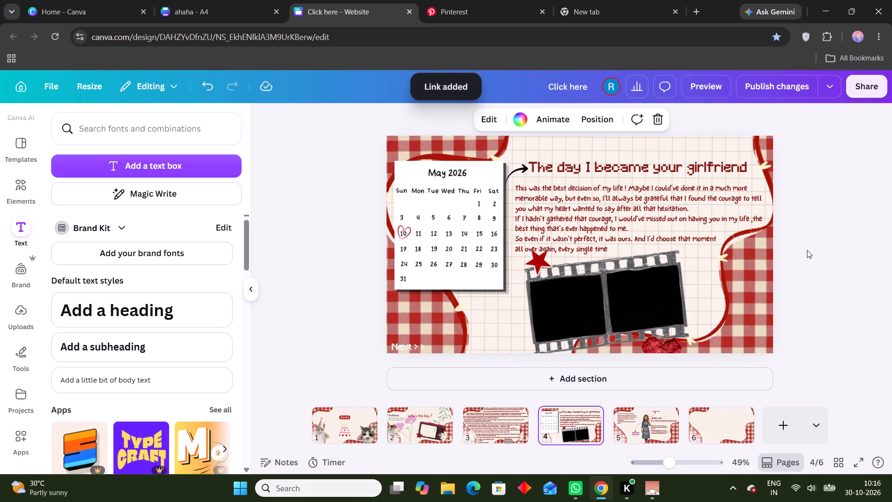
pyautogui.click(824, 248)
pyautogui.doubleClick(423, 349)
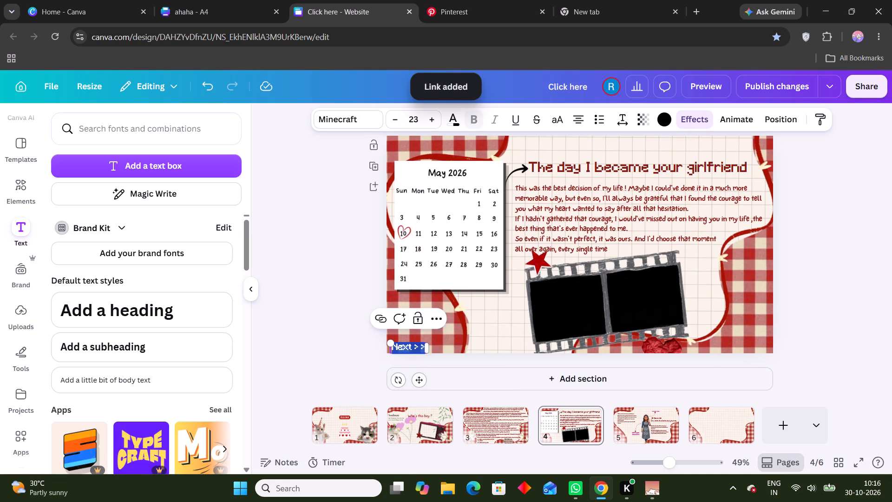
pyautogui.hotkey('ctrl', 'k')
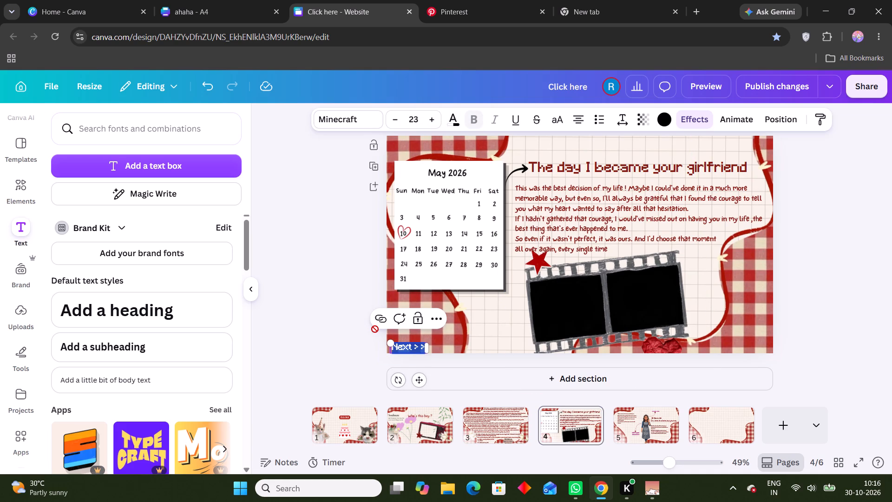
pyautogui.scroll(-2, 375, 327)
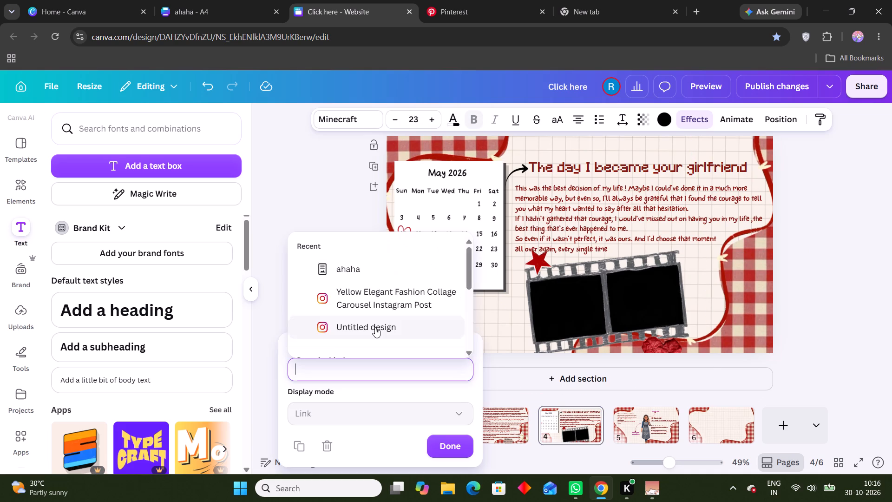
pyautogui.scroll(-1, 375, 327)
pyautogui.click(370, 321)
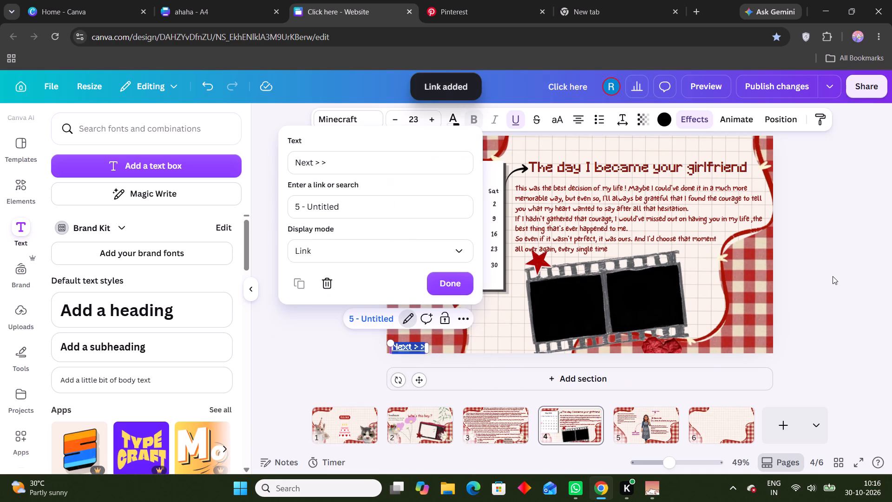
pyautogui.click(833, 276)
# Switch to the "ahaha" A4 design and copy all the dated timeline content from its page 5.
pyautogui.click(713, 430)
pyautogui.click(654, 426)
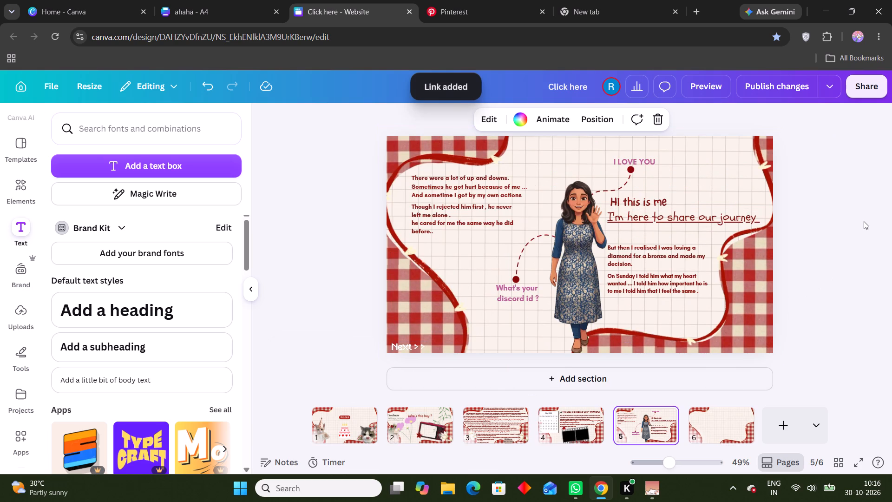
pyautogui.click(733, 432)
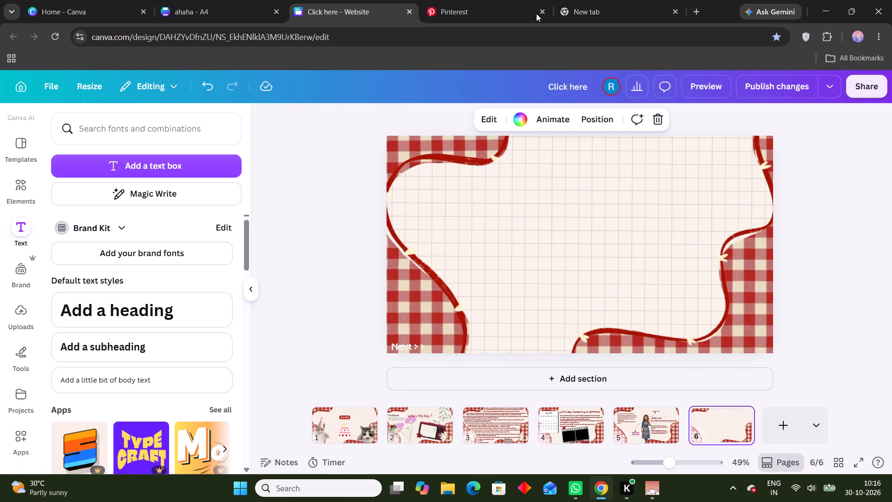
pyautogui.click(534, 0)
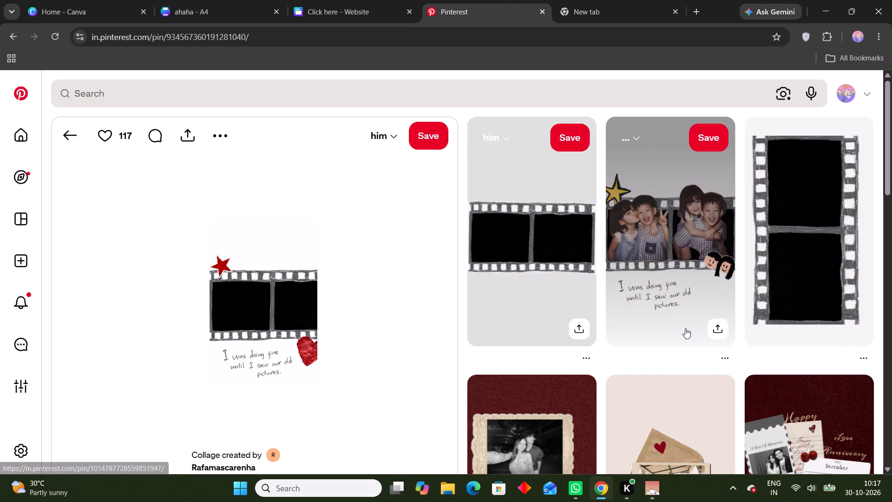
pyautogui.click(227, 0)
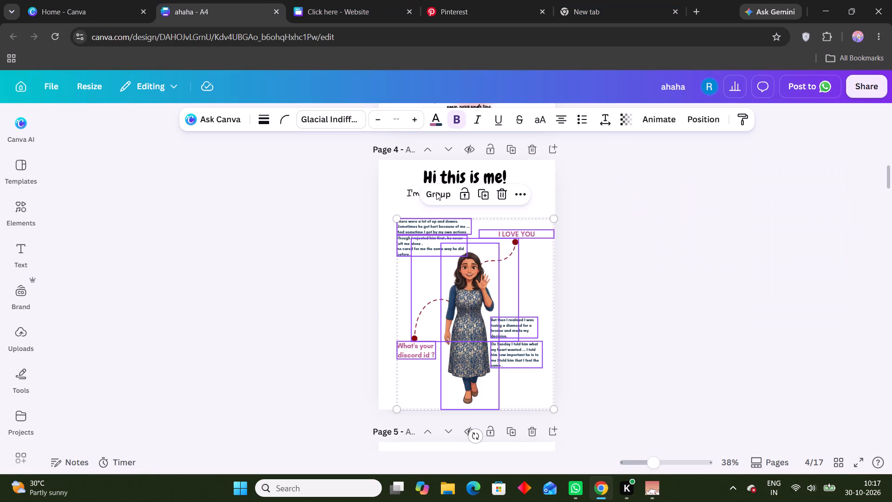
pyautogui.scroll(-1, 510, 263)
pyautogui.scroll(-2, 625, 277)
pyautogui.click(623, 278)
pyautogui.scroll(-1, 620, 273)
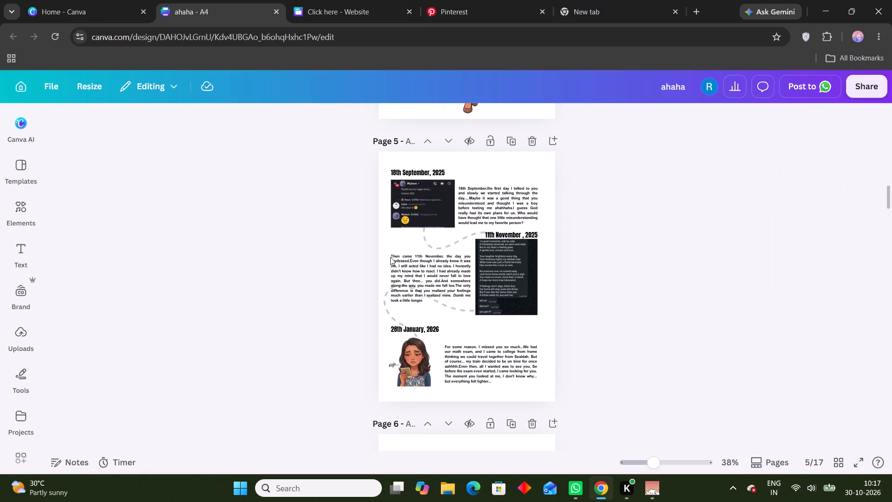
pyautogui.moveTo(361, 159); pyautogui.dragTo(513, 382)
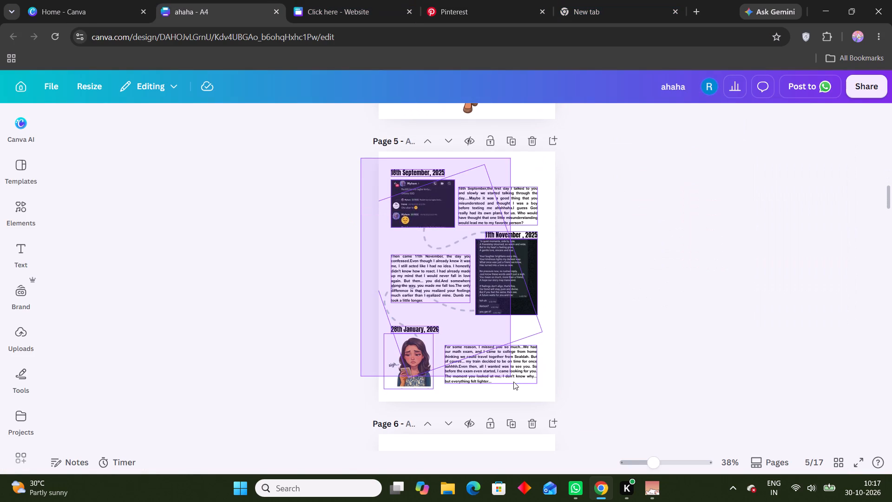
pyautogui.moveTo(513, 382); pyautogui.dragTo(544, 396)
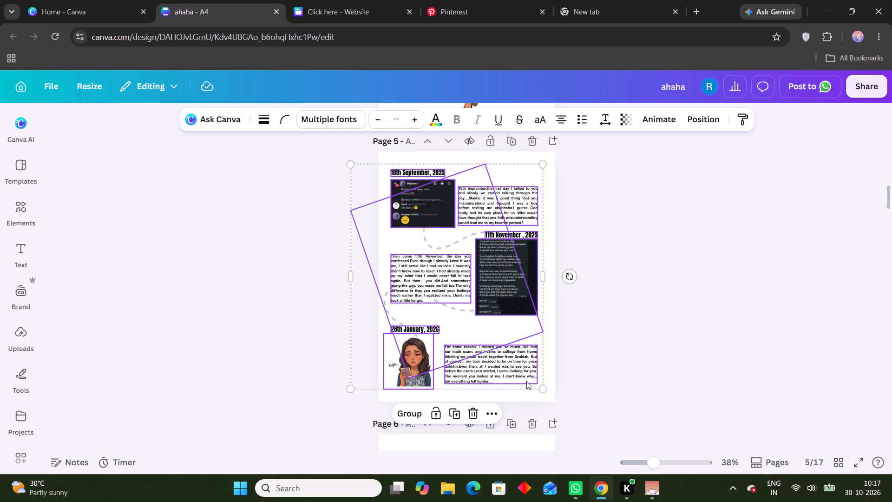
pyautogui.hotkey('ctrl', 'c')
# Paste the copied timeline content onto page 6 of the "Click here" website design, undoing the duplicate paste.
pyautogui.click(356, 9)
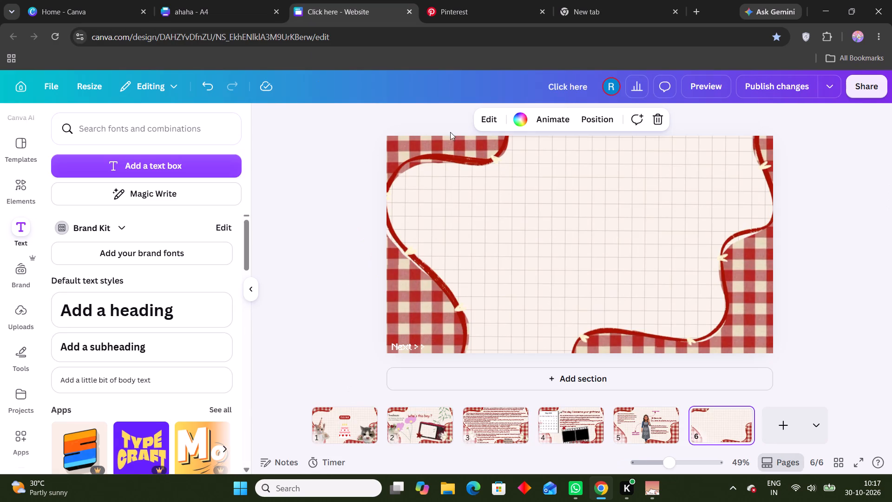
pyautogui.hotkey('ctrl', 'v')
pyautogui.click(524, 242)
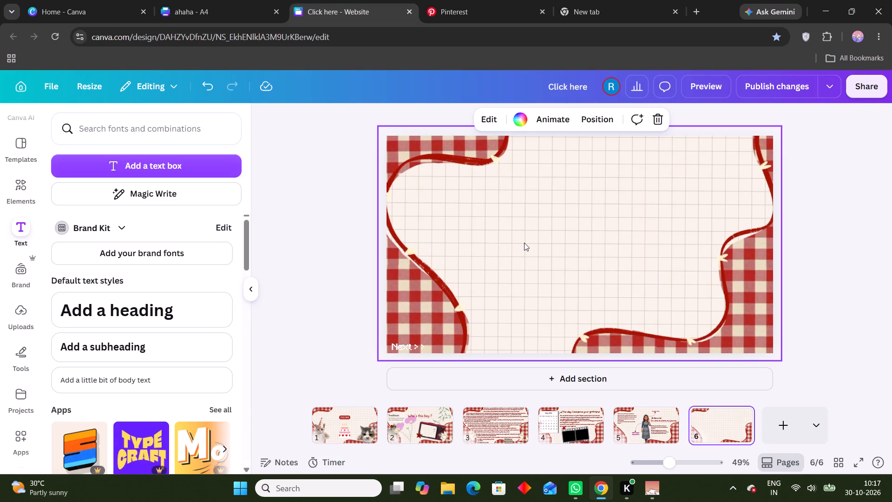
pyautogui.hotkey('ctrl', 'v')
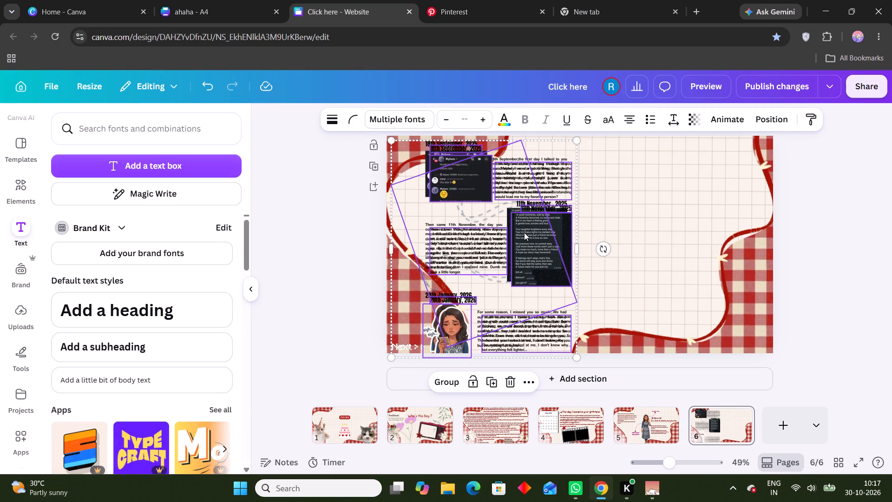
pyautogui.hotkey('ctrl', 'z')
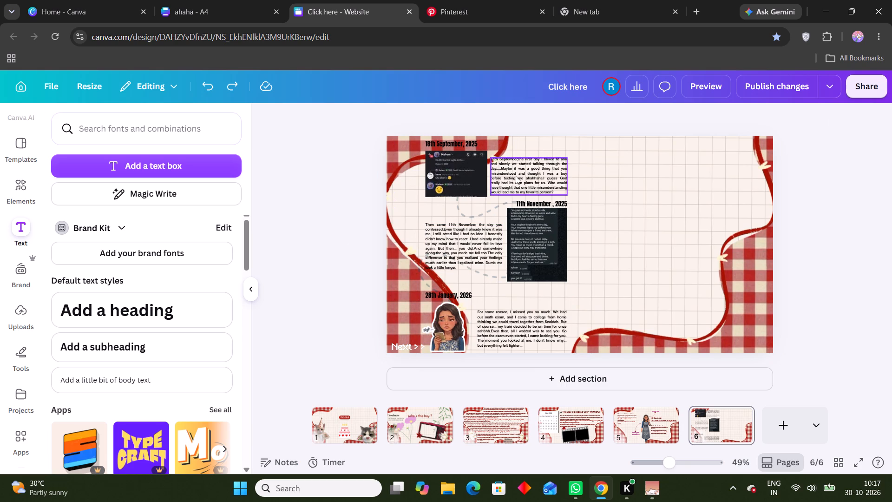
# Move the dark poem screenshot on page 6 to the page's right side, beside the checkered border.
pyautogui.click(450, 172)
pyautogui.click(554, 181)
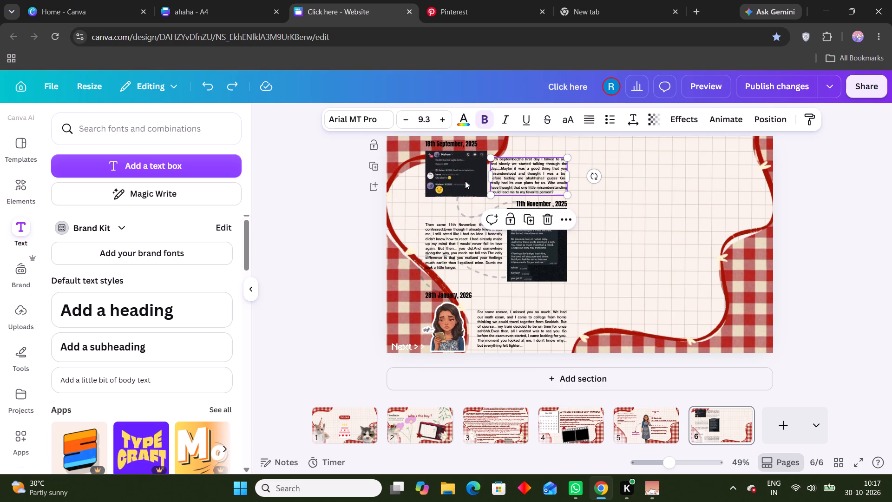
pyautogui.click(465, 181)
pyautogui.moveTo(532, 231); pyautogui.dragTo(669, 247)
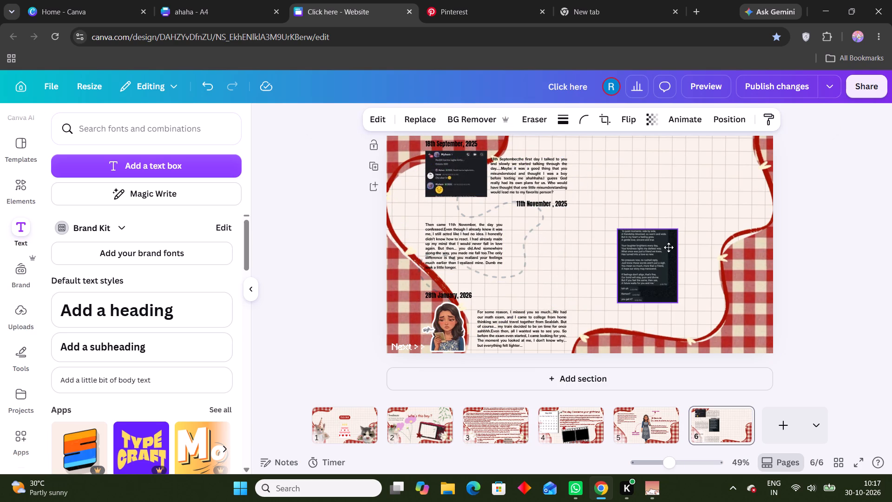
pyautogui.moveTo(669, 247); pyautogui.dragTo(677, 233)
# Move the "Then came 11th November" paragraph beside the poem screenshot, and shift the "For some reason" paragraph slightly up and right.
pyautogui.moveTo(466, 229); pyautogui.dragTo(568, 230)
pyautogui.moveTo(499, 321); pyautogui.dragTo(512, 308)
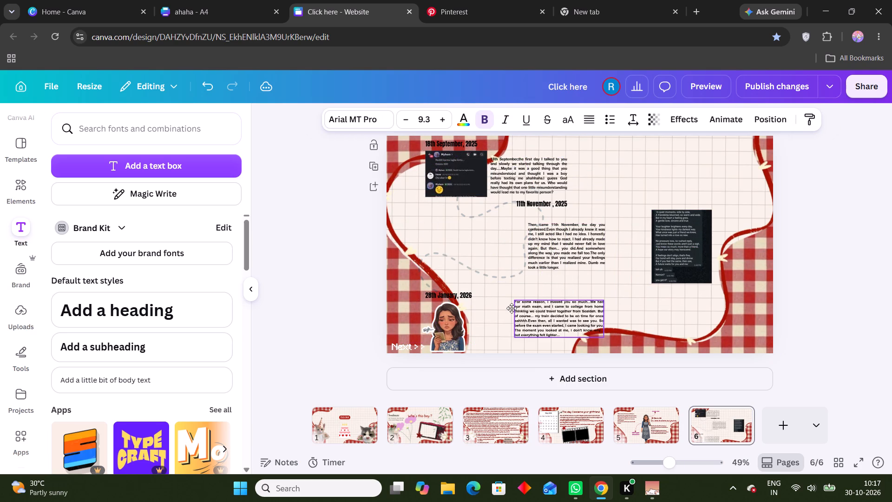
pyautogui.moveTo(512, 308); pyautogui.dragTo(508, 308)
pyautogui.moveTo(550, 245); pyautogui.dragTo(587, 245)
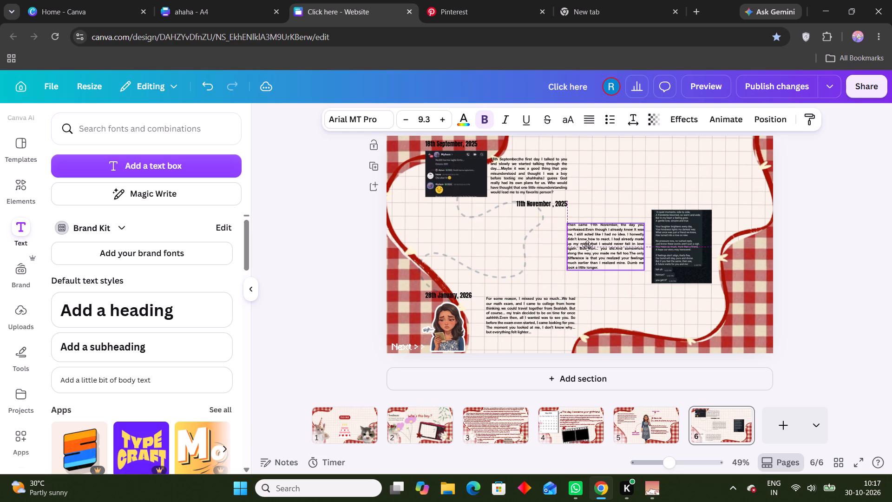
pyautogui.moveTo(587, 245); pyautogui.dragTo(587, 246)
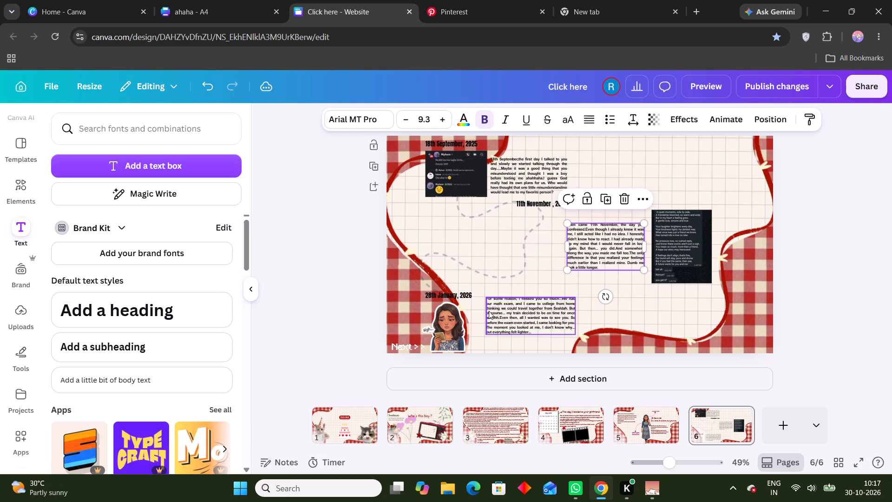
# Move the "28th January, 2026" heading and girl sticker up and inward on page 6, and centre the "11th November, 2025" heading above its paragraph.
pyautogui.moveTo(459, 295); pyautogui.dragTo(472, 280)
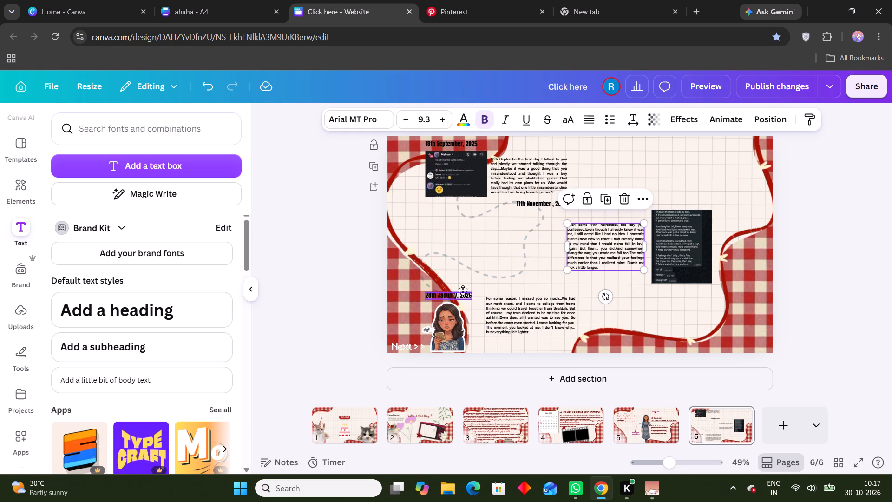
pyautogui.moveTo(451, 327); pyautogui.dragTo(452, 320)
pyautogui.moveTo(544, 206); pyautogui.dragTo(598, 205)
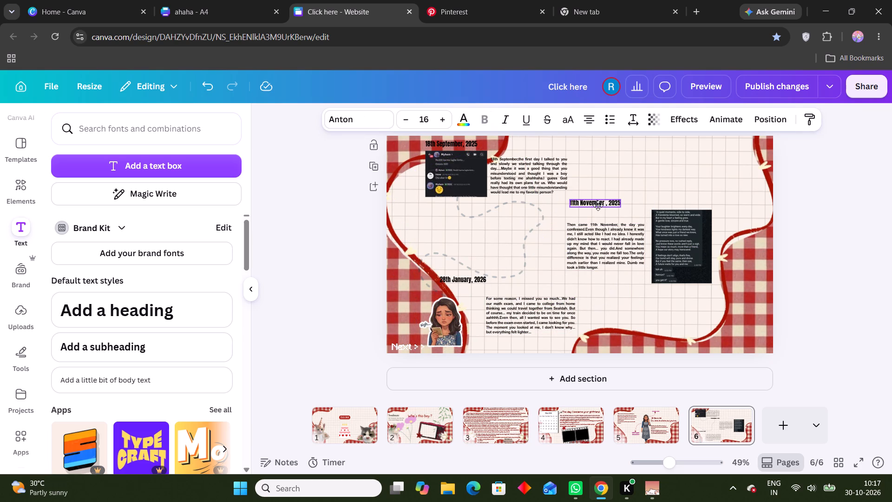
pyautogui.moveTo(598, 205); pyautogui.dragTo(614, 215)
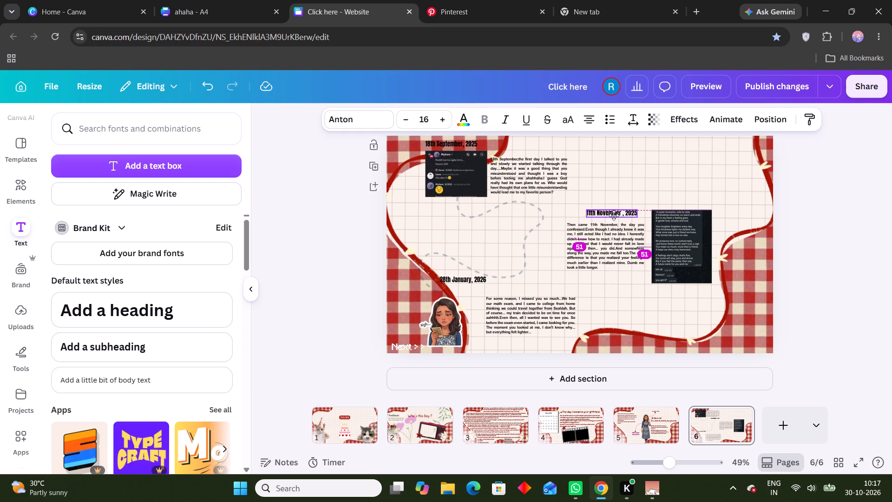
pyautogui.moveTo(453, 336); pyautogui.dragTo(468, 325)
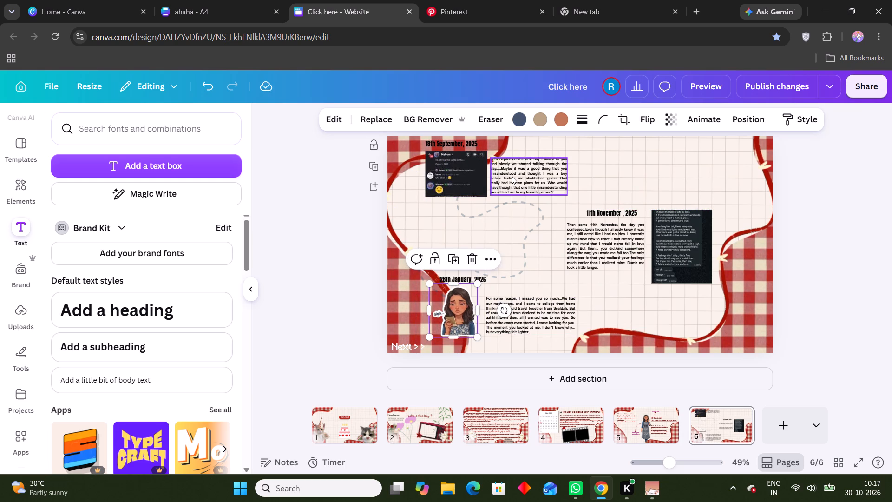
# Enlarge the 18th September paragraph's text to 16.3, widen its box across the page's upper area, and leave room beside the chat screenshot.
pyautogui.click(527, 170)
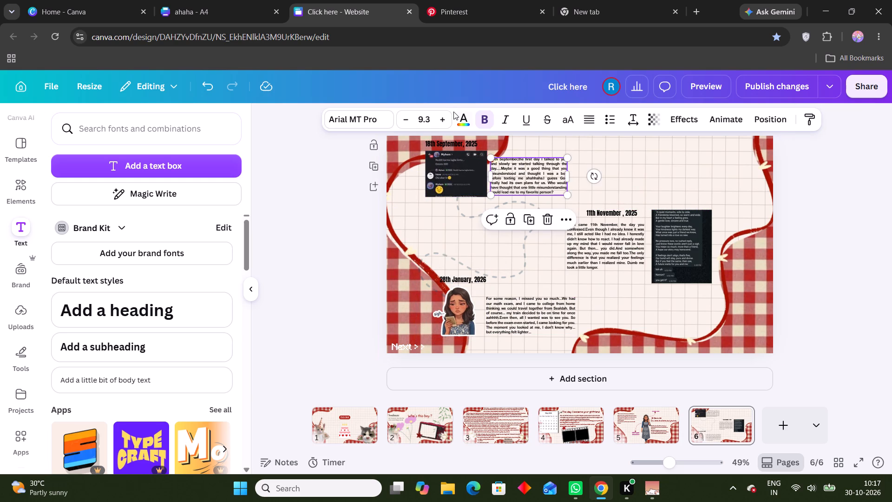
pyautogui.tripleClick(446, 121)
pyautogui.moveTo(569, 195); pyautogui.dragTo(581, 192)
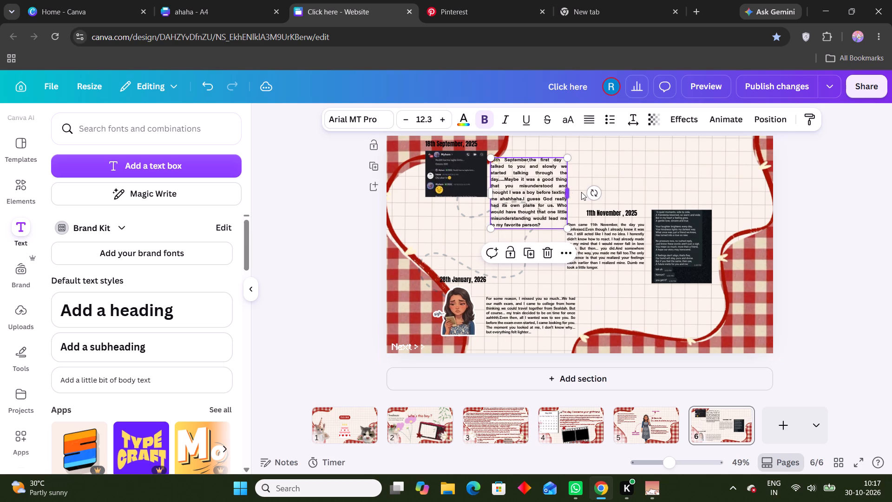
pyautogui.moveTo(581, 192); pyautogui.dragTo(667, 182)
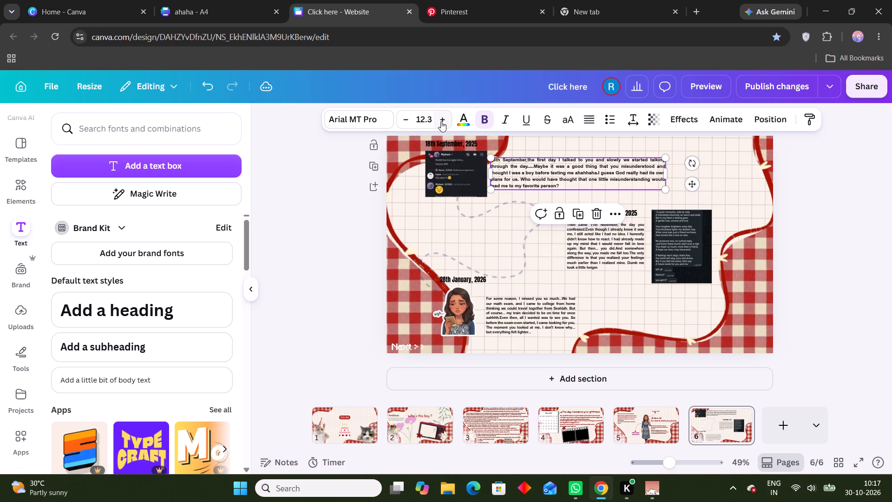
pyautogui.tripleClick(441, 121)
pyautogui.click(441, 121)
pyautogui.moveTo(669, 183); pyautogui.dragTo(696, 179)
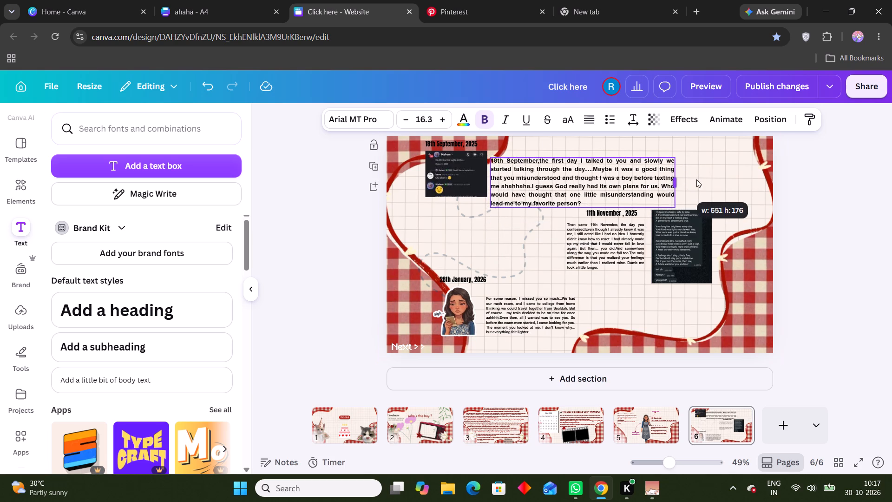
pyautogui.moveTo(696, 179); pyautogui.dragTo(714, 174)
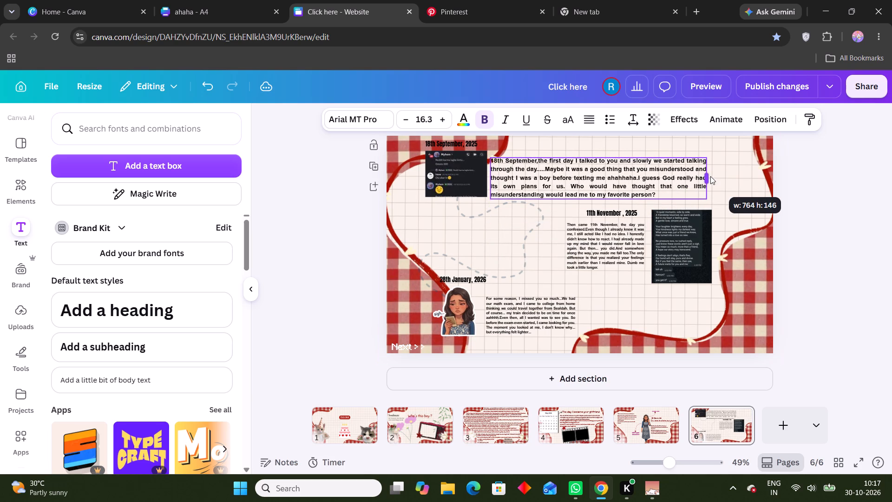
pyautogui.moveTo(696, 193); pyautogui.dragTo(693, 191)
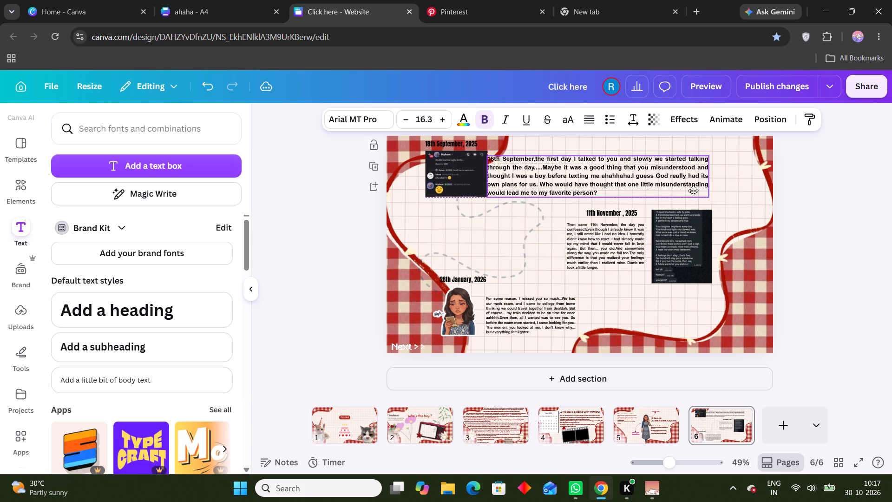
pyautogui.moveTo(693, 191); pyautogui.dragTo(695, 189)
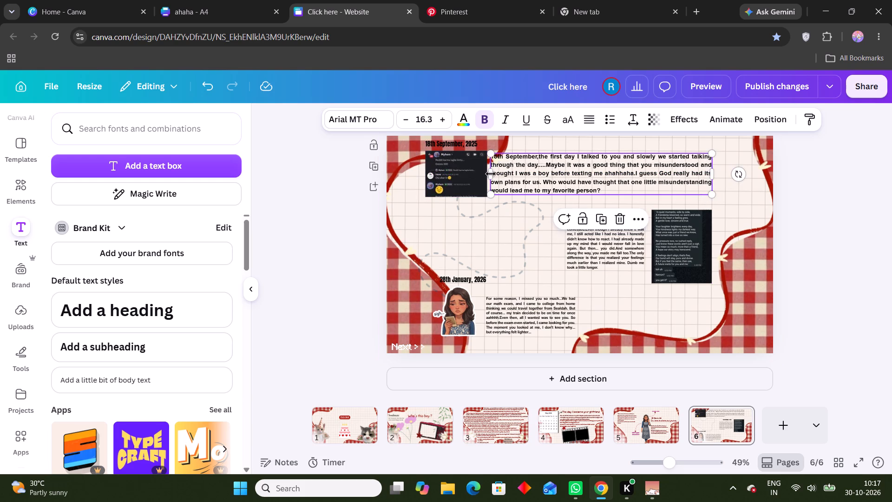
pyautogui.moveTo(599, 185); pyautogui.dragTo(613, 185)
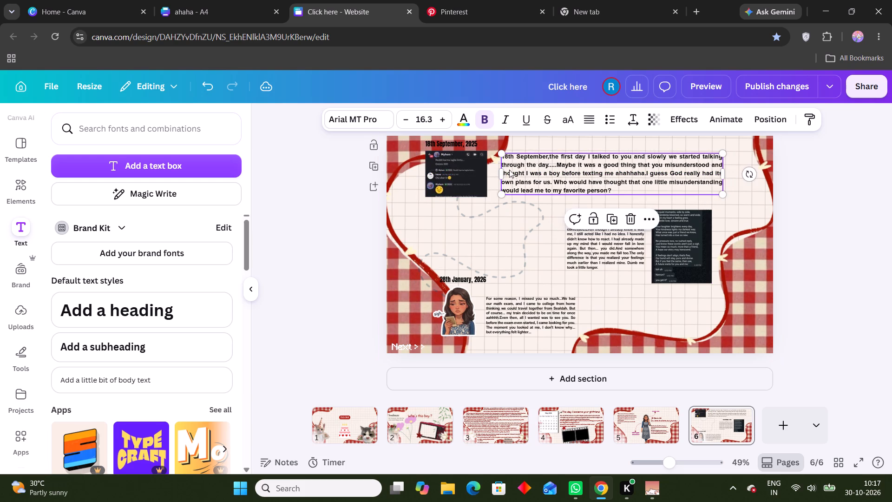
# Enlarge the chat screenshot and position it beneath the "18th September, 2025" heading, beside the enlarged paragraph.
pyautogui.moveTo(447, 168); pyautogui.dragTo(462, 170)
pyautogui.moveTo(439, 201); pyautogui.dragTo(422, 210)
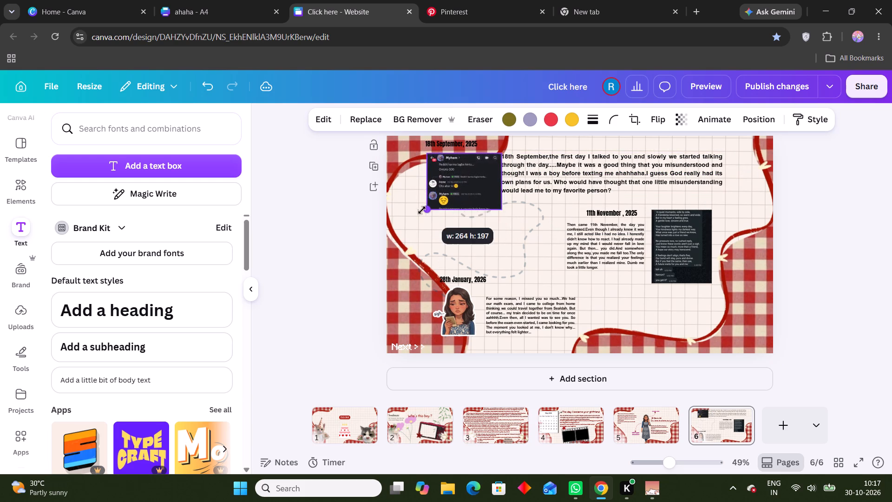
pyautogui.moveTo(422, 210); pyautogui.dragTo(412, 217)
pyautogui.click(463, 193)
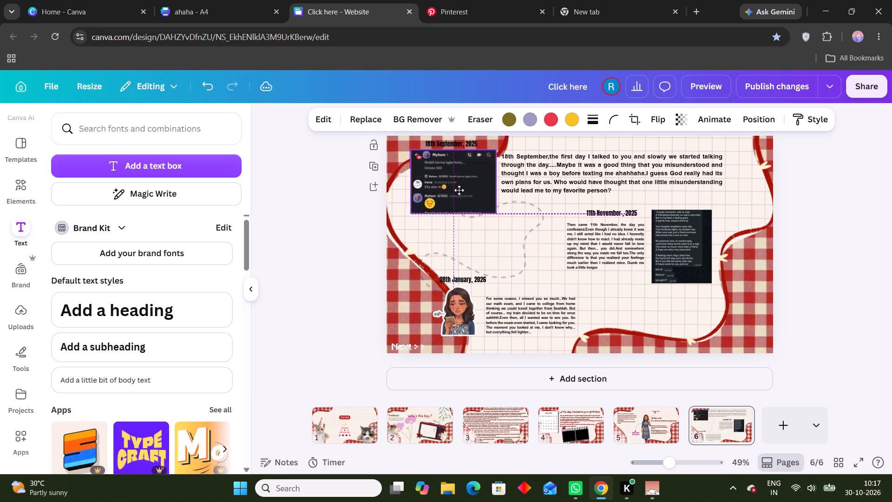
# Change the "18th September, 2025" heading's text colour to white.
pyautogui.click(452, 144)
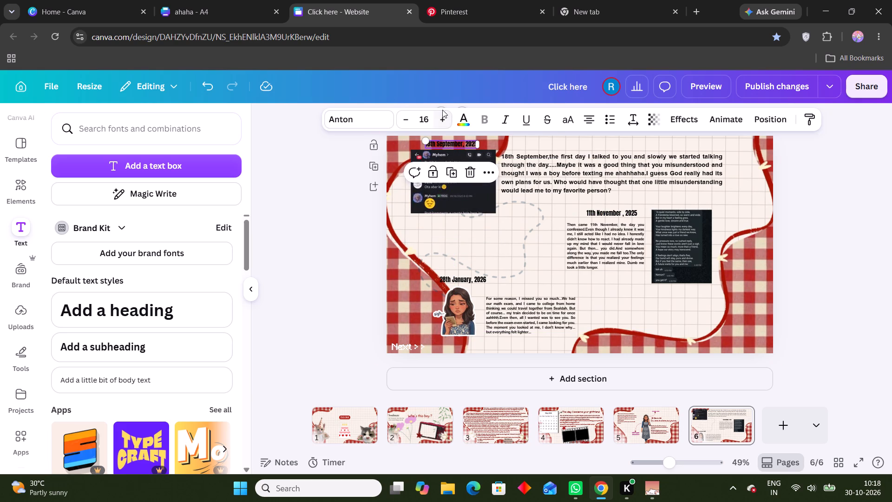
pyautogui.click(466, 119)
pyautogui.click(219, 205)
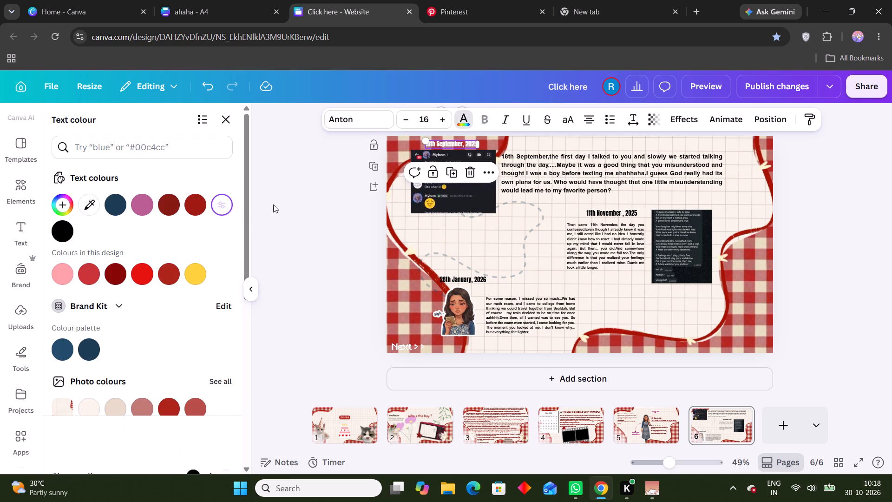
pyautogui.click(320, 187)
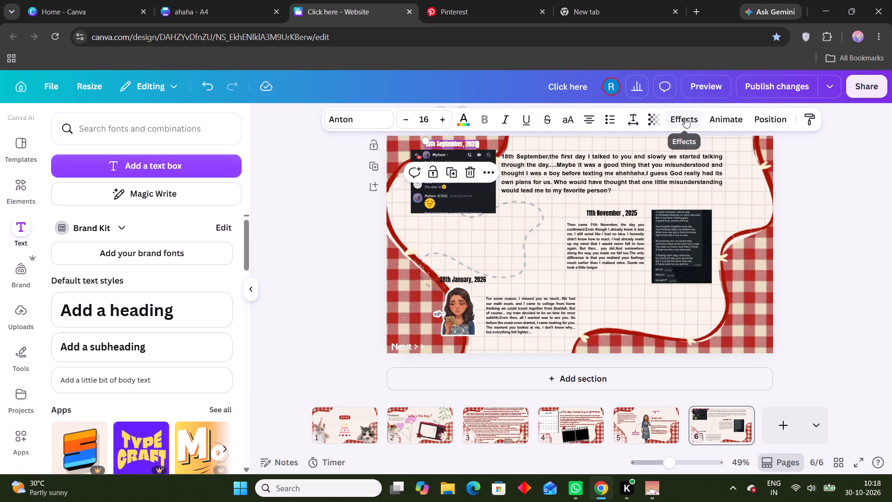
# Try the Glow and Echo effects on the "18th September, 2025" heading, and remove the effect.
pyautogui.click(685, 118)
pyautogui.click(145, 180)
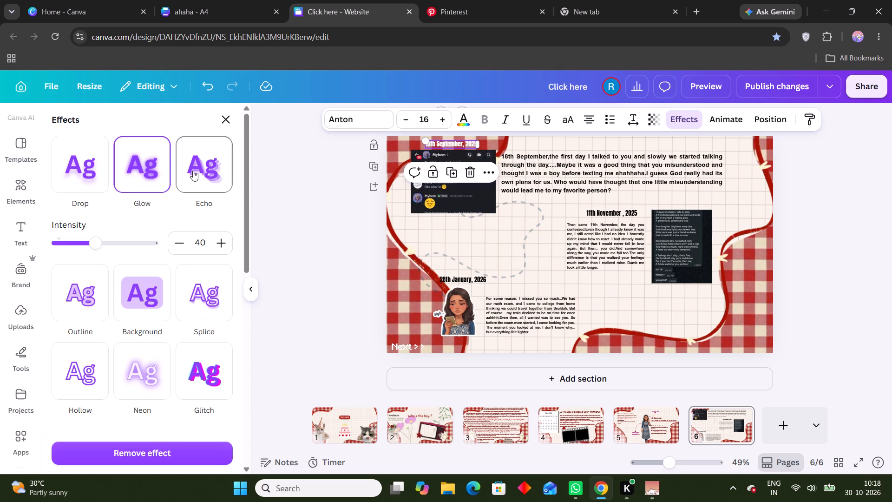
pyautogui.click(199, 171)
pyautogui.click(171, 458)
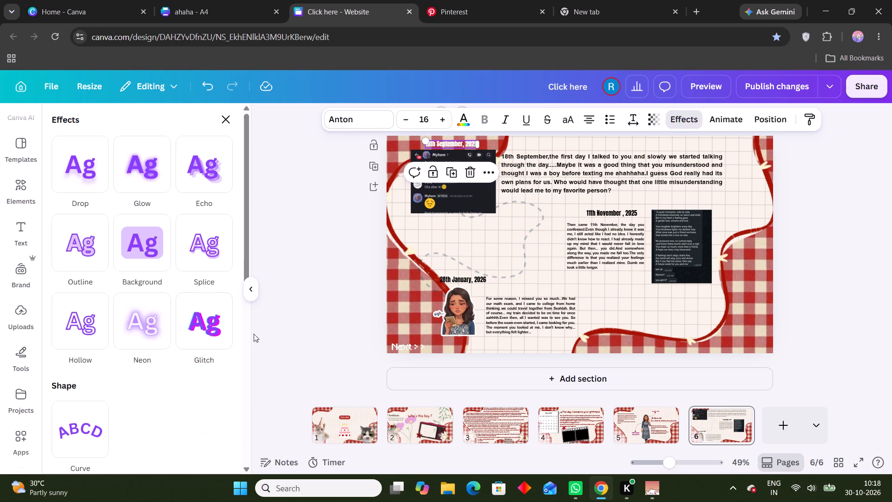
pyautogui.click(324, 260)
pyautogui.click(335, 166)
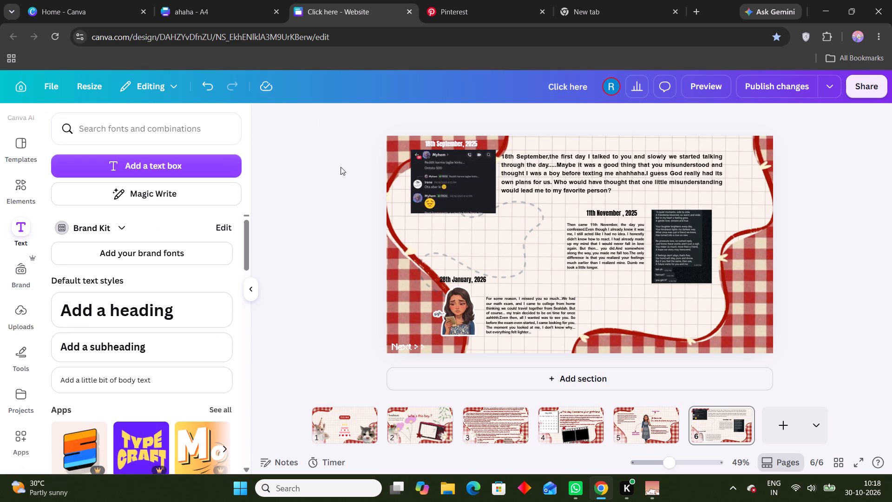
# Nudge the 18th September paragraph slightly down.
pyautogui.click(593, 180)
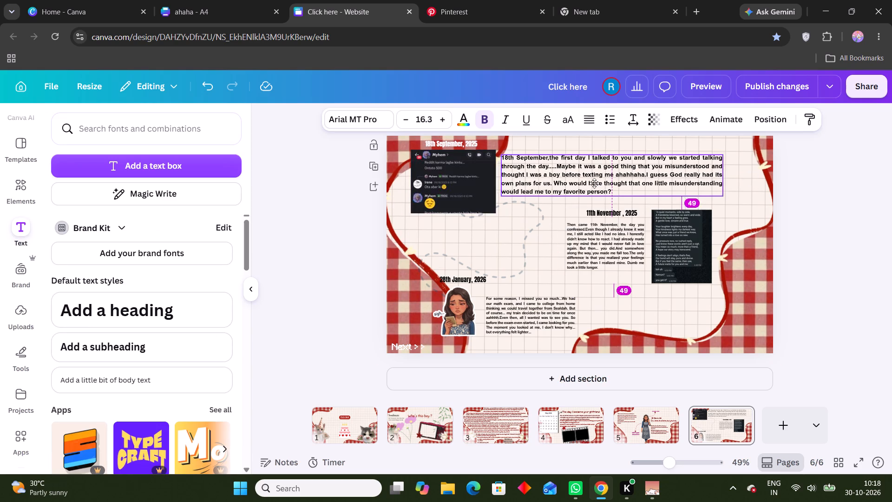
# Move the dashed curved path down and enlarge it across the middle of page 6.
pyautogui.moveTo(527, 234); pyautogui.dragTo(540, 240)
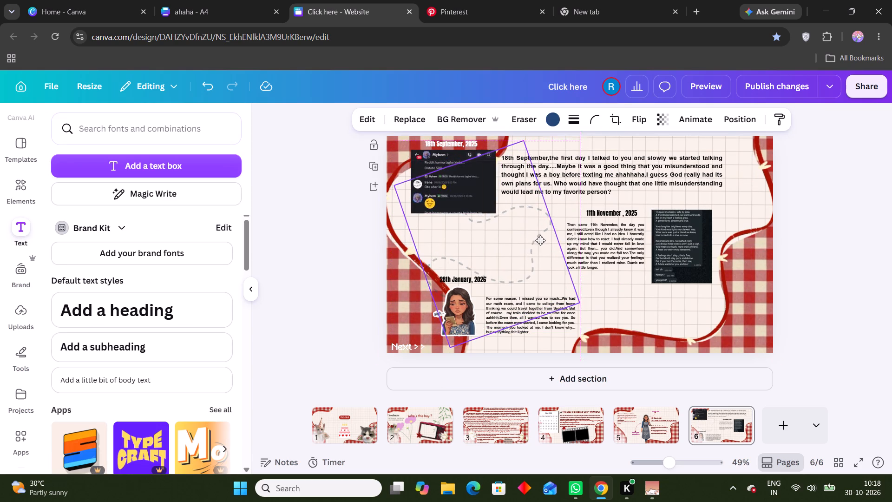
pyautogui.moveTo(540, 240); pyautogui.dragTo(535, 254)
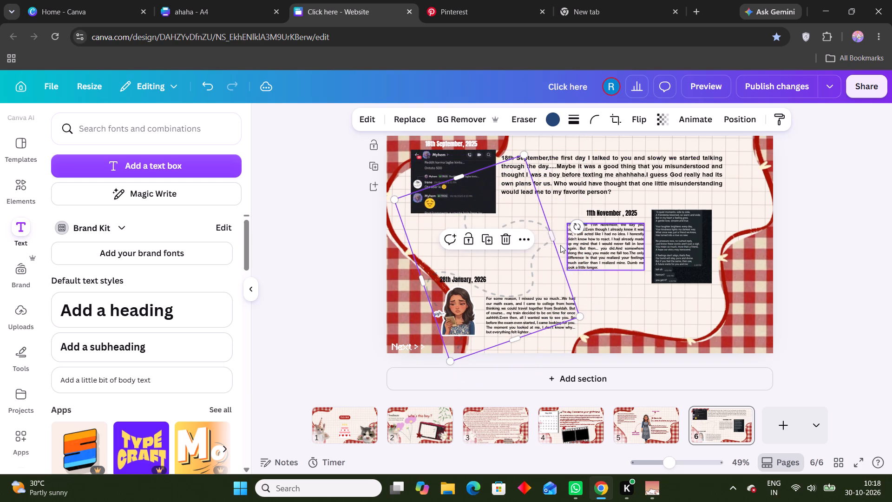
pyautogui.moveTo(549, 237); pyautogui.dragTo(695, 244)
# Nudge the "Then came 11th November" paragraph slightly closer to the poem screenshot.
pyautogui.click(639, 238)
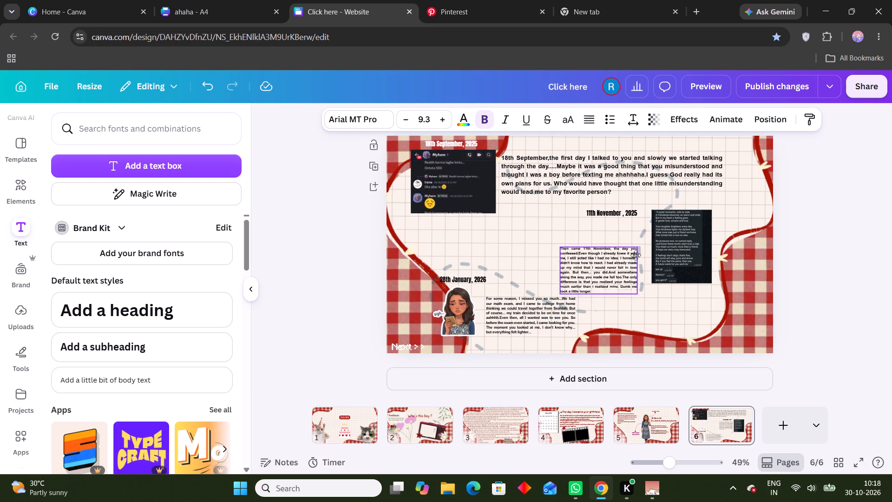
# Move the dashed path down so it curves around the 11th November entry, and stretch its side towards the poem screenshot.
pyautogui.moveTo(510, 240); pyautogui.dragTo(487, 285)
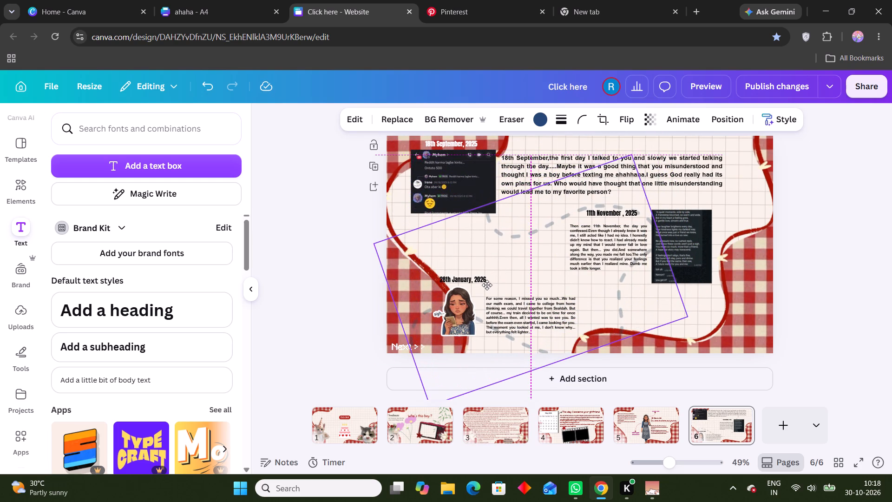
pyautogui.moveTo(487, 285); pyautogui.dragTo(500, 283)
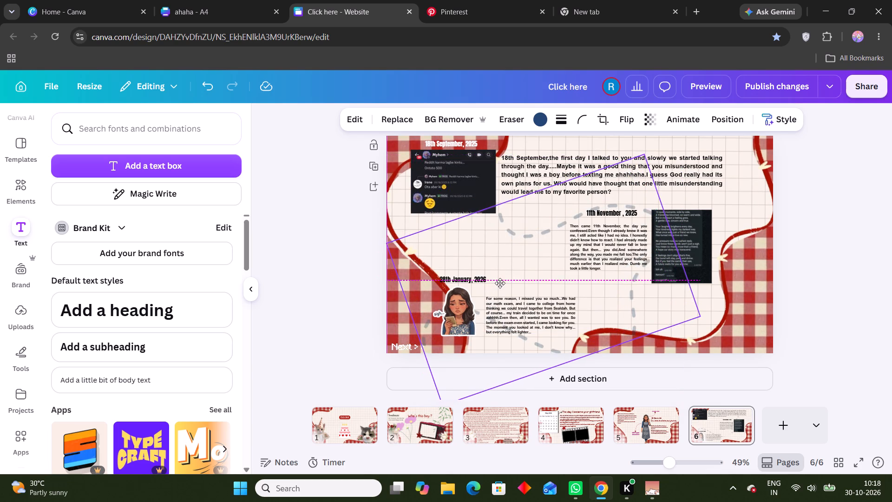
pyautogui.moveTo(500, 283); pyautogui.dragTo(479, 281)
pyautogui.moveTo(649, 231); pyautogui.dragTo(656, 231)
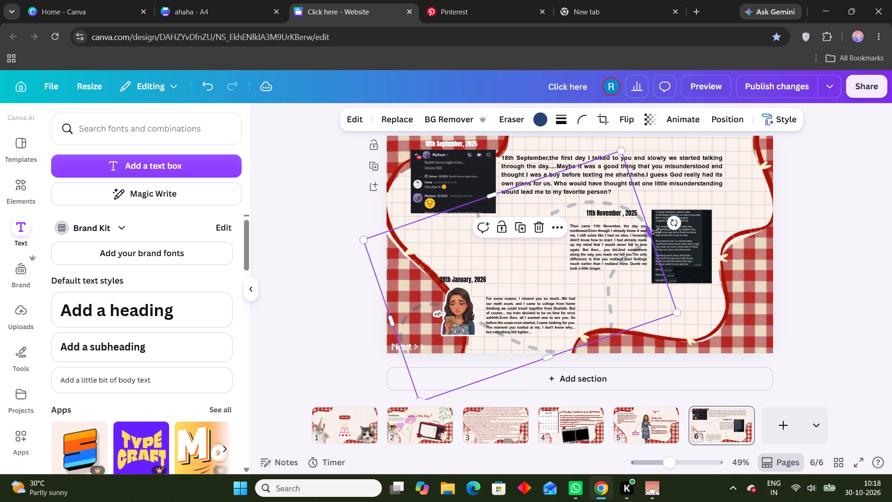
pyautogui.moveTo(656, 231); pyautogui.dragTo(691, 231)
pyautogui.moveTo(538, 254); pyautogui.dragTo(537, 264)
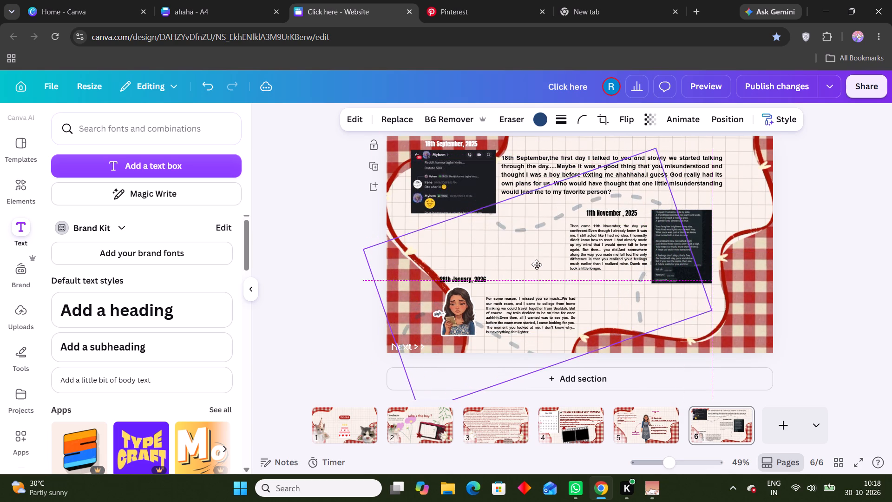
pyautogui.moveTo(537, 264); pyautogui.dragTo(533, 269)
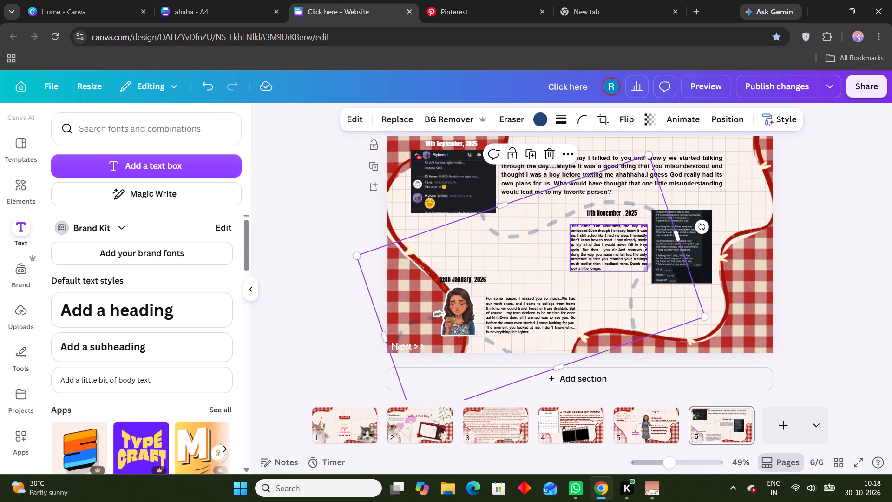
# Enlarge the dashed path from its lower corner and shift it slightly left between the timeline entries.
pyautogui.moveTo(706, 317); pyautogui.dragTo(717, 323)
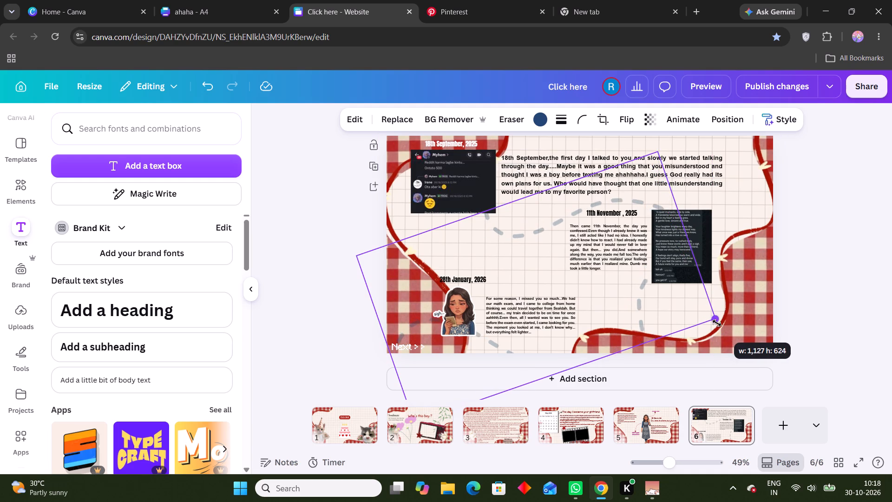
pyautogui.moveTo(717, 323); pyautogui.dragTo(735, 332)
pyautogui.moveTo(603, 301); pyautogui.dragTo(599, 304)
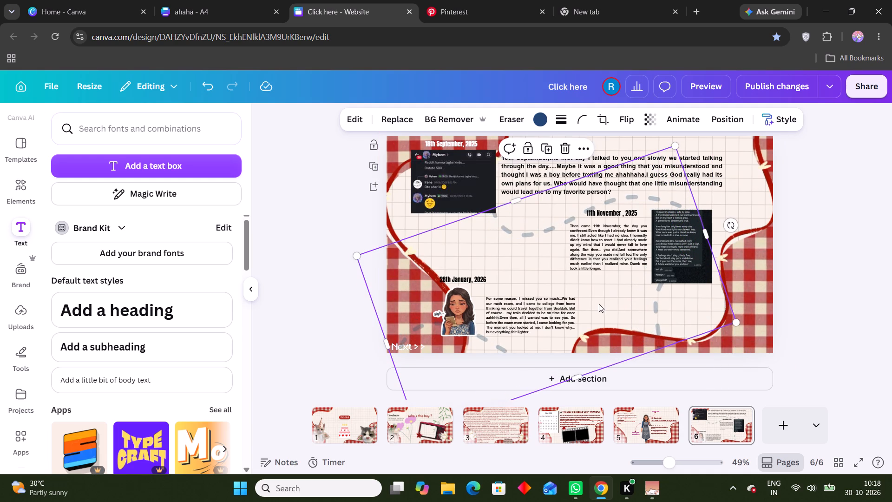
pyautogui.moveTo(599, 304); pyautogui.dragTo(595, 306)
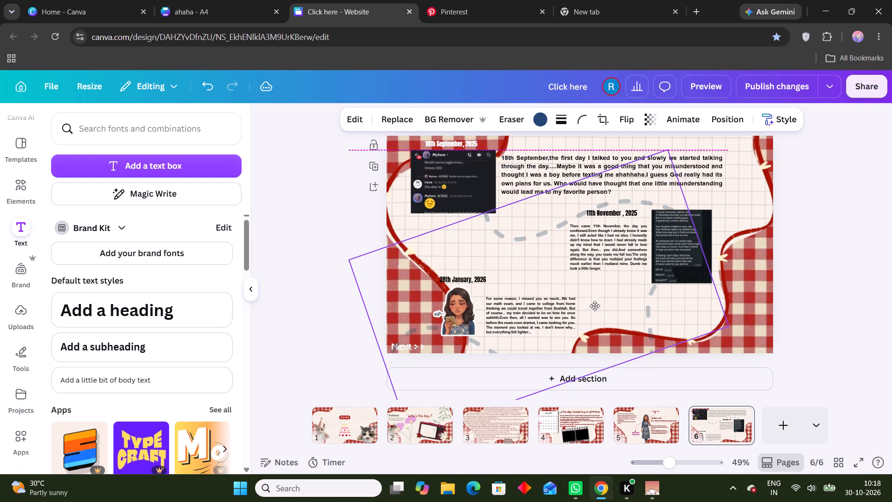
pyautogui.moveTo(595, 306); pyautogui.dragTo(595, 304)
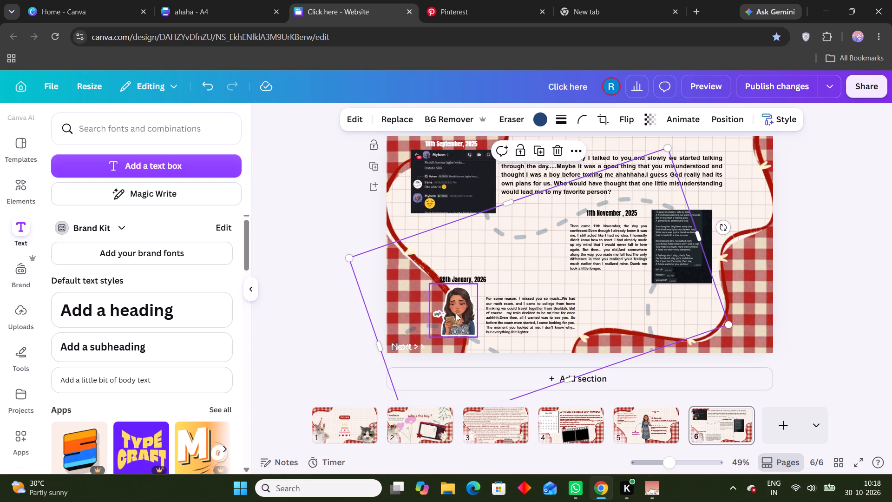
# Crop the dashed path's left side inward to trim the part beyond the girl sticker.
pyautogui.moveTo(380, 354); pyautogui.dragTo(407, 350)
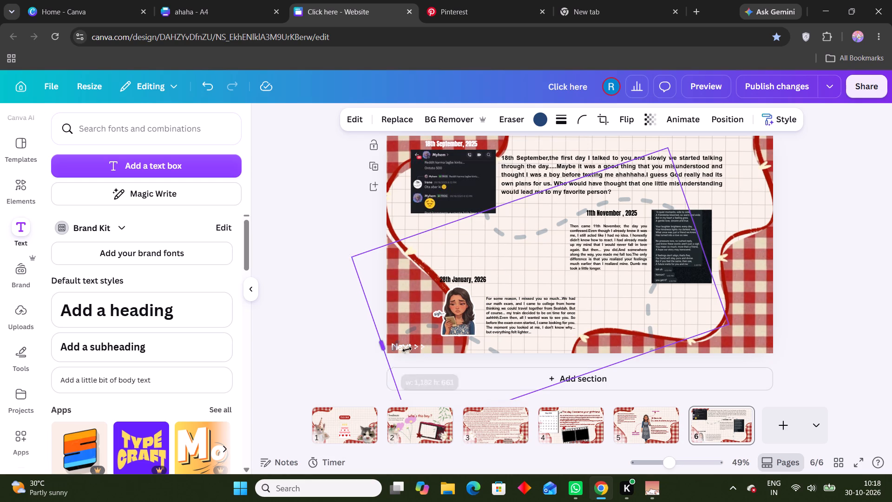
pyautogui.moveTo(407, 350); pyautogui.dragTo(451, 335)
pyautogui.moveTo(451, 335); pyautogui.dragTo(622, 238)
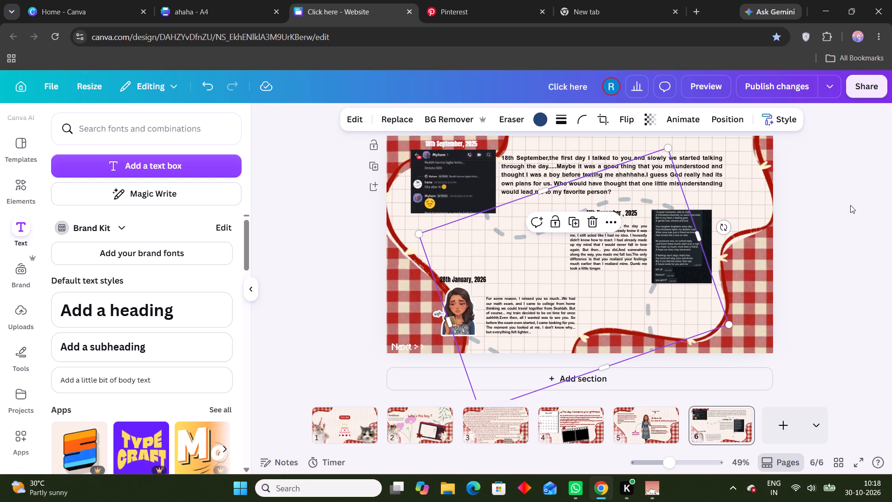
# Set the font size of the "Then came 11th November" paragraph to 16.3, matching the 18th September paragraph.
pyautogui.click(829, 216)
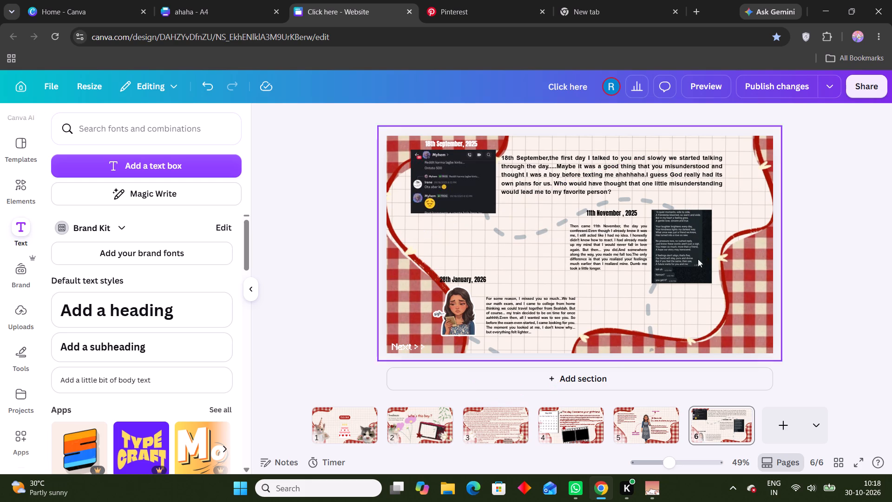
pyautogui.click(601, 264)
pyautogui.click(564, 148)
pyautogui.click(560, 172)
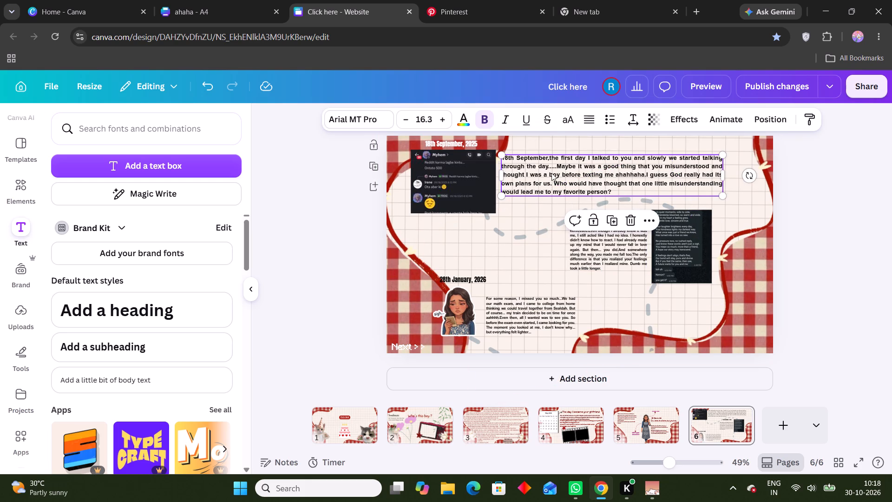
pyautogui.click(598, 252)
pyautogui.doubleClick(425, 119)
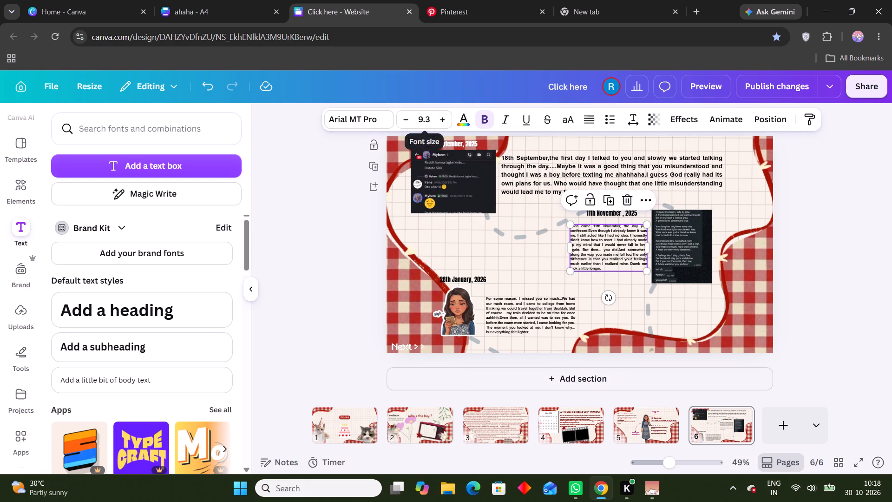
pyautogui.write('16.3')
pyautogui.press('Return')
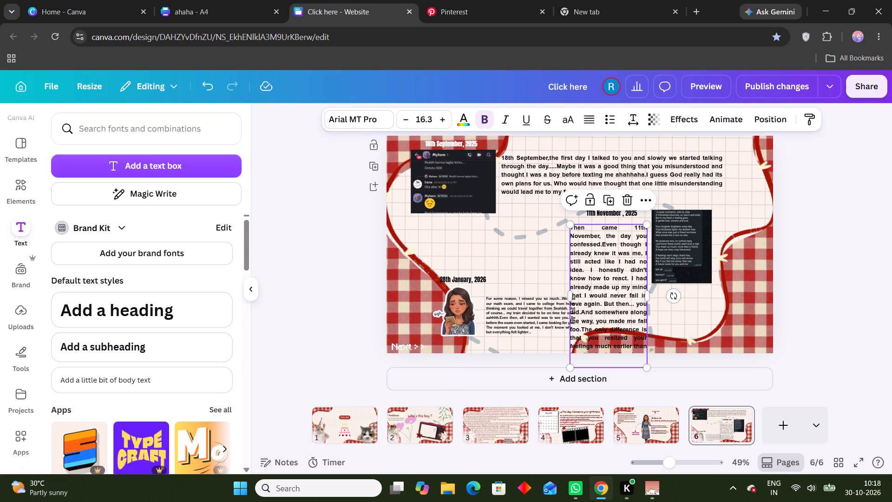
# Widen the "Then came 11th November" paragraph away from the poem screenshot and fit it between the 11th November and 28th January headings.
pyautogui.moveTo(569, 294); pyautogui.dragTo(509, 272)
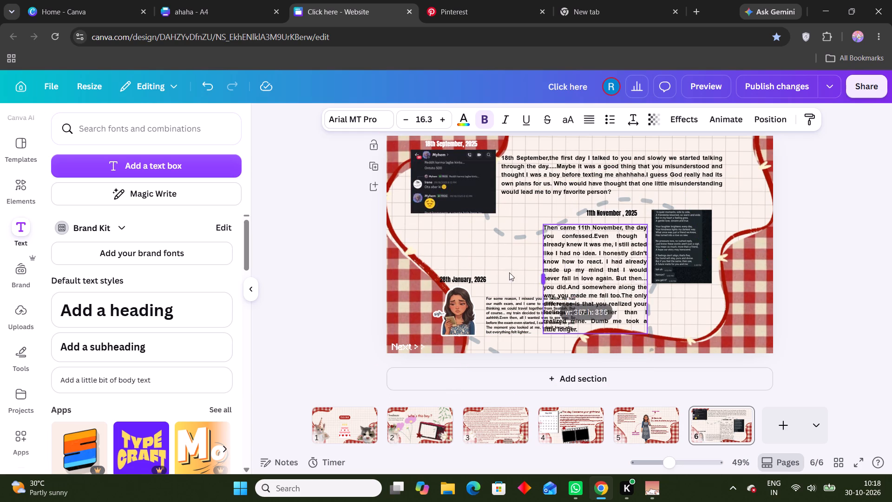
pyautogui.moveTo(509, 272); pyautogui.dragTo(443, 258)
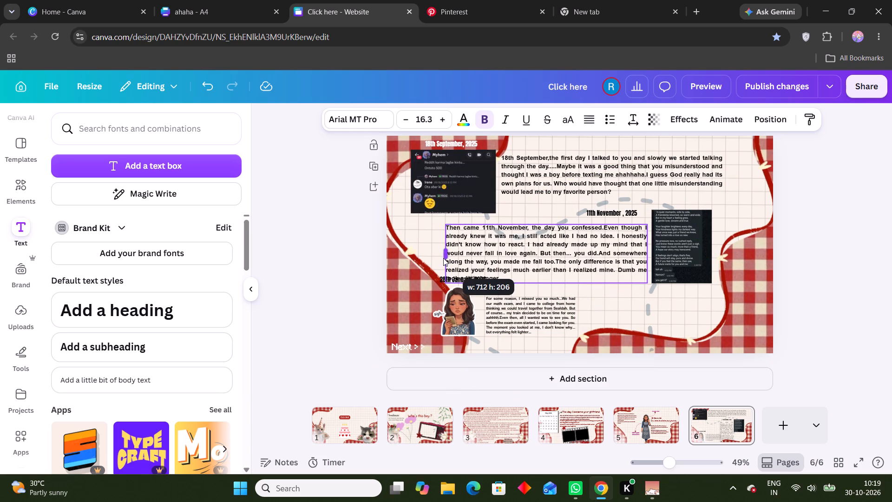
pyautogui.moveTo(443, 258); pyautogui.dragTo(441, 257)
pyautogui.moveTo(571, 282); pyautogui.dragTo(571, 276)
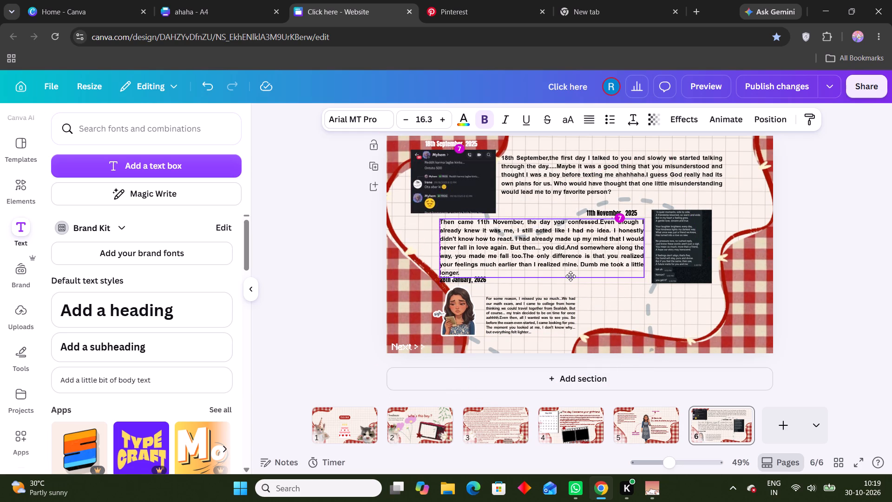
pyautogui.moveTo(571, 276); pyautogui.dragTo(572, 277)
# Move the poem screenshot slightly up and outward, and enlarge it from its lower outer corner over the gingham border.
pyautogui.click(684, 266)
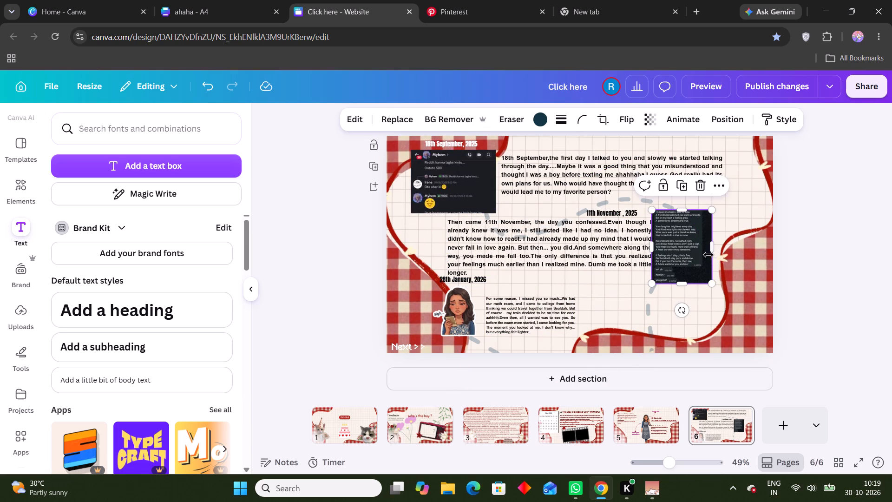
pyautogui.moveTo(700, 251); pyautogui.dragTo(706, 239)
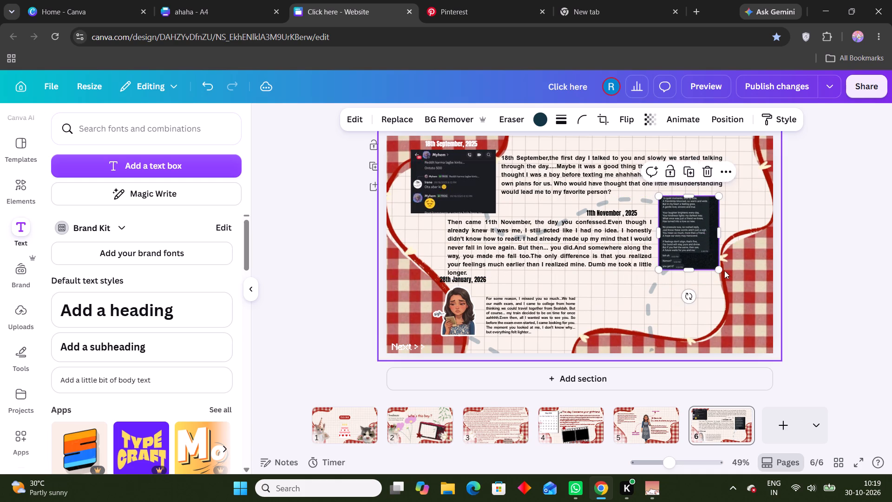
pyautogui.moveTo(721, 270); pyautogui.dragTo(760, 303)
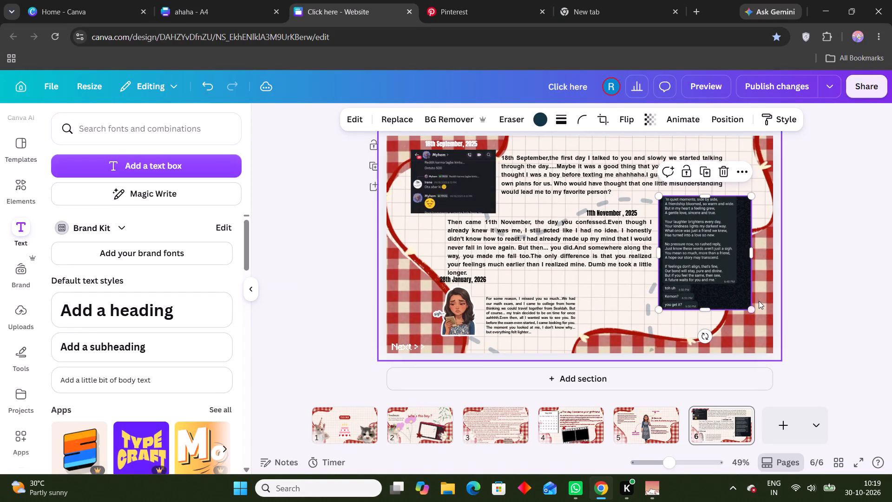
pyautogui.click(713, 270)
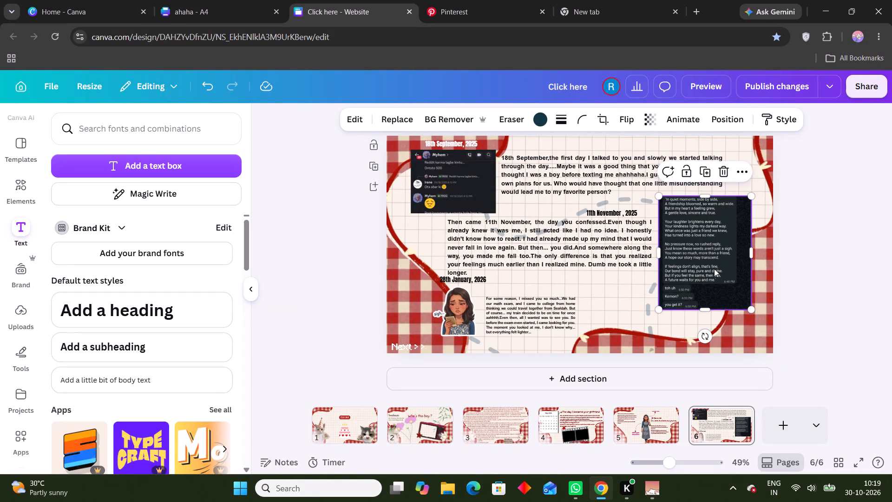
pyautogui.click(825, 266)
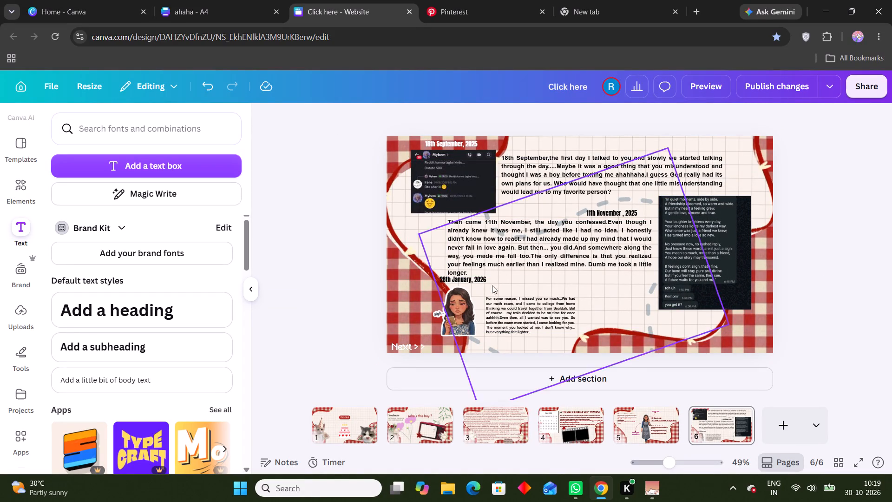
# Enlarge the girl sticker from its lower outer corner towards the "Next >" text.
pyautogui.click(465, 308)
pyautogui.moveTo(426, 337); pyautogui.dragTo(421, 342)
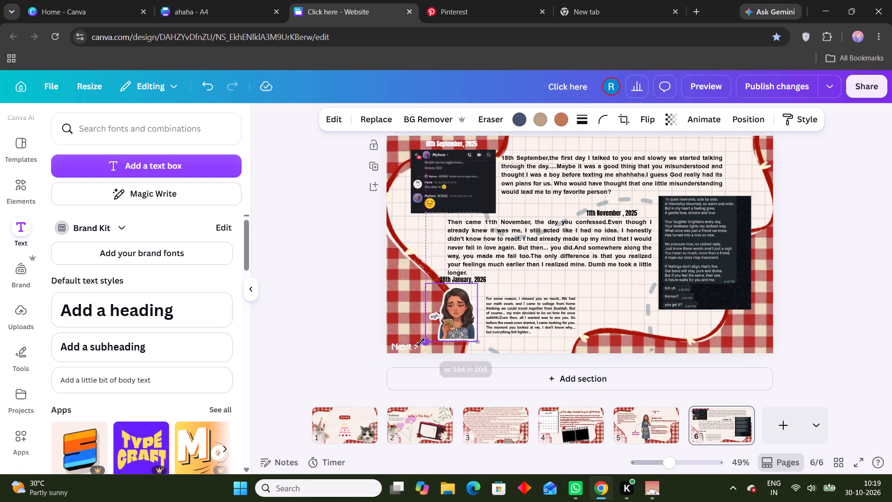
pyautogui.moveTo(421, 342); pyautogui.dragTo(418, 346)
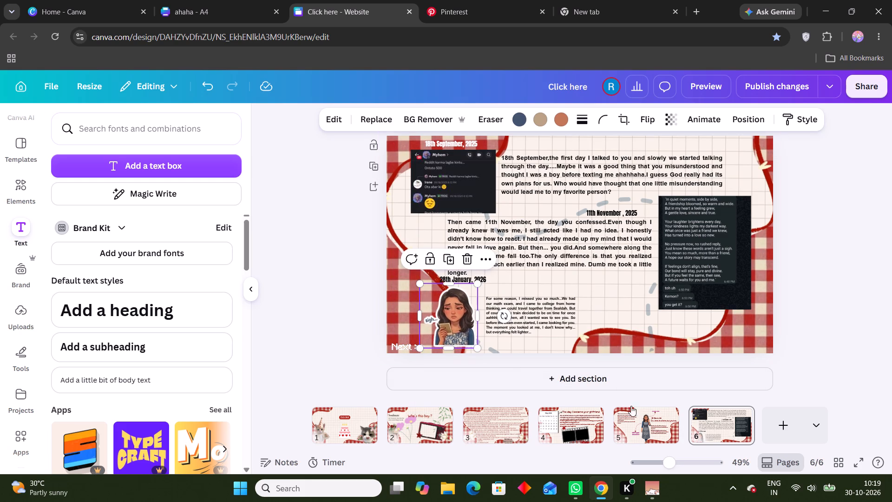
# Delete the "Next >" text from page 5 and return to page 6.
pyautogui.click(636, 426)
pyautogui.click(423, 346)
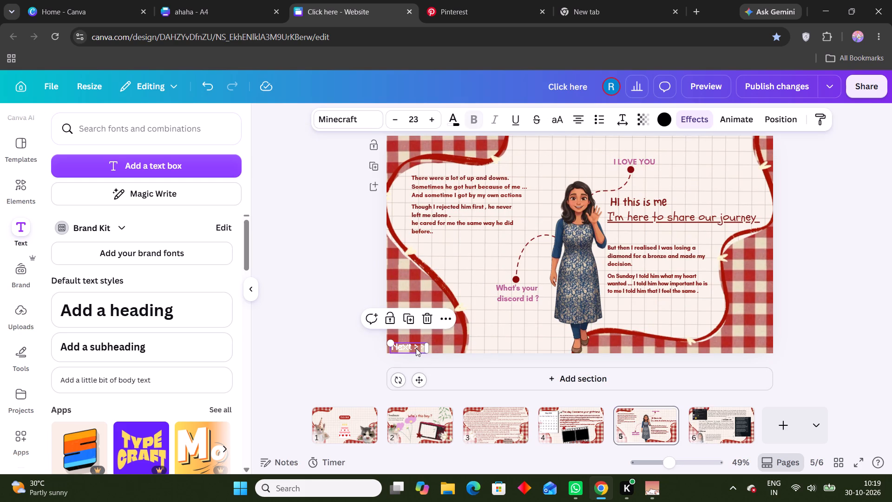
pyautogui.click(433, 321)
pyautogui.click(693, 427)
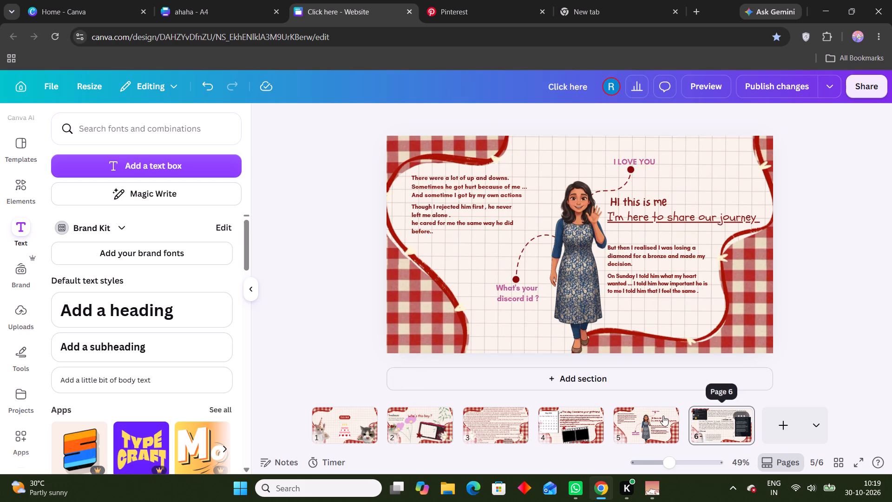
# Move the 28th January, 2026 heading onto the gingham border beside the girl sticker, and the 11th November, 2025 heading closer to the poem screenshot.
pyautogui.moveTo(468, 279); pyautogui.dragTo(465, 280)
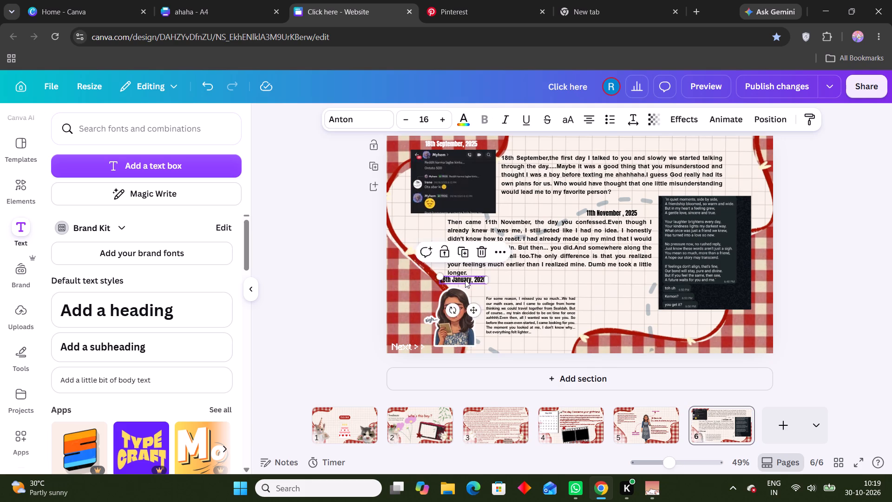
pyautogui.moveTo(465, 280); pyautogui.dragTo(460, 284)
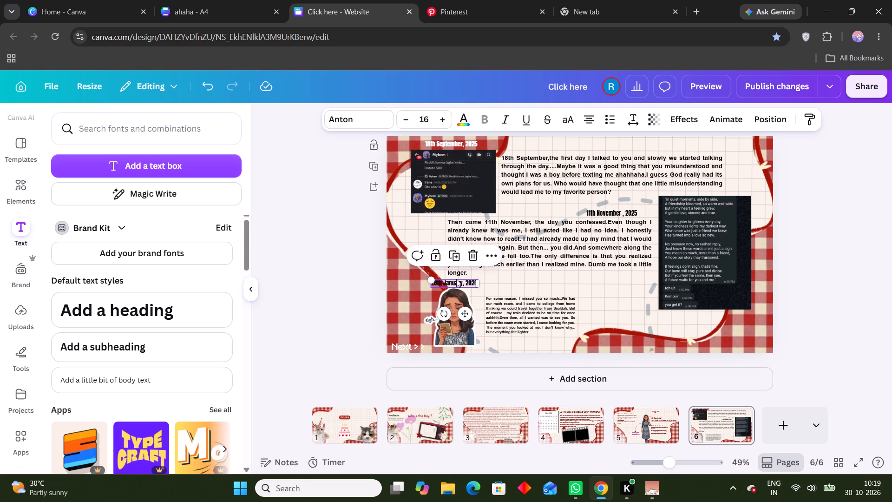
pyautogui.moveTo(456, 279); pyautogui.dragTo(417, 285)
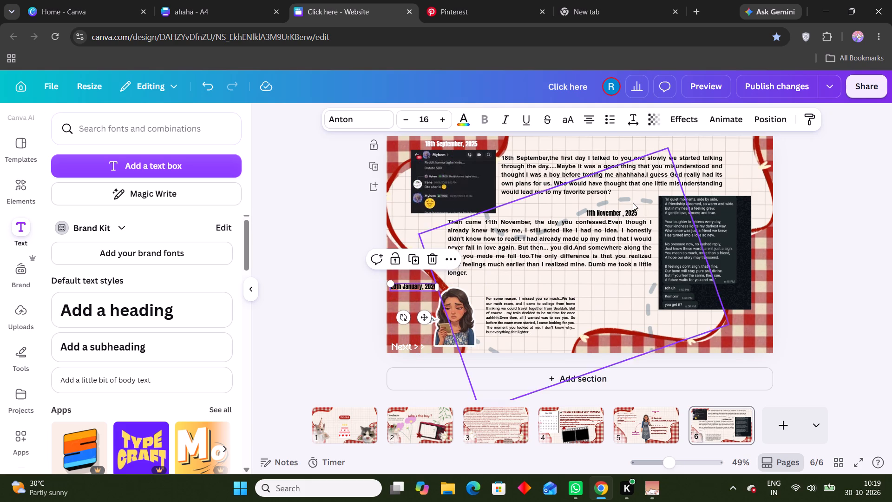
pyautogui.moveTo(630, 211); pyautogui.dragTo(644, 208)
# Colour the 28th January, 2026 heading white and lower it slightly beside the girl sticker.
pyautogui.doubleClick(413, 286)
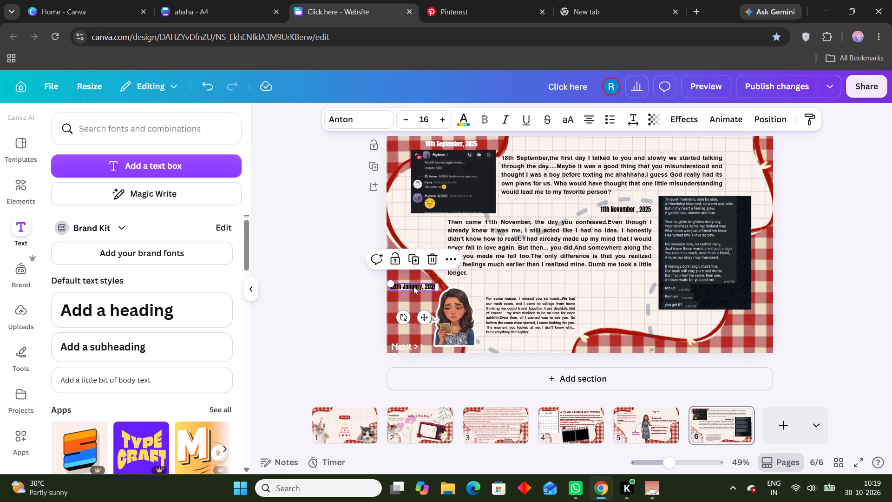
pyautogui.click(466, 119)
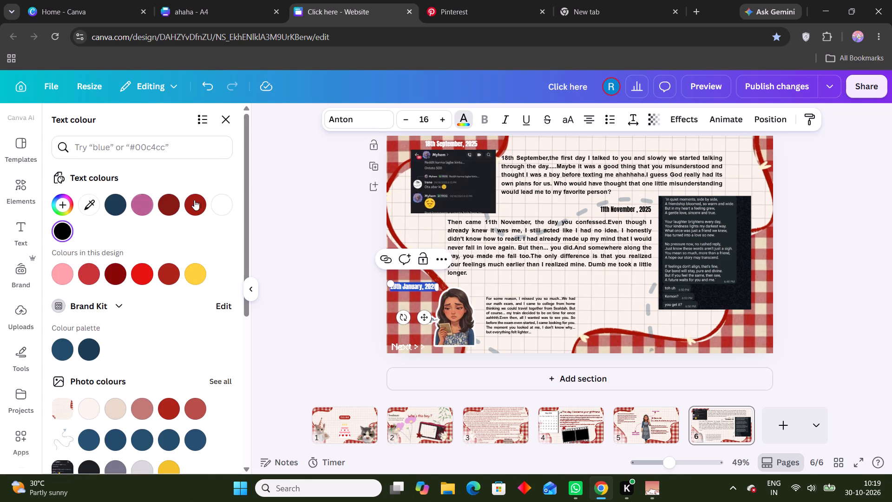
pyautogui.click(216, 201)
pyautogui.click(293, 244)
pyautogui.click(300, 250)
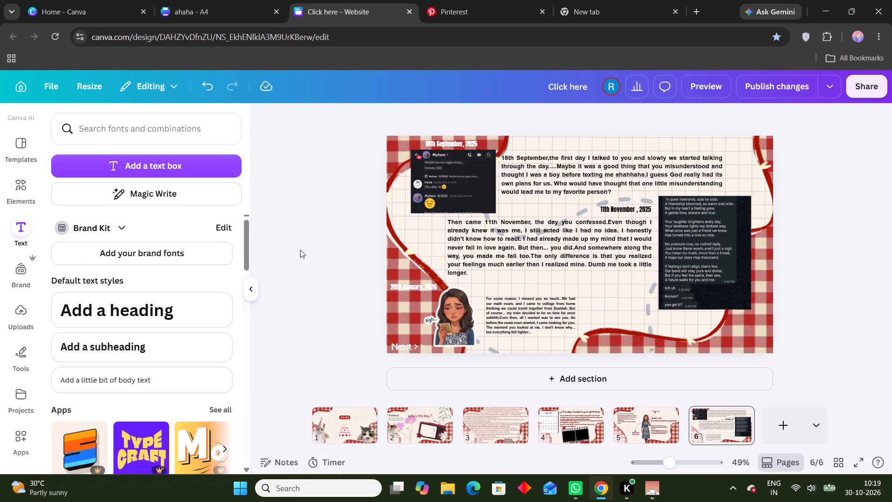
pyautogui.moveTo(415, 289); pyautogui.dragTo(416, 295)
pyautogui.click(360, 301)
pyautogui.click(427, 294)
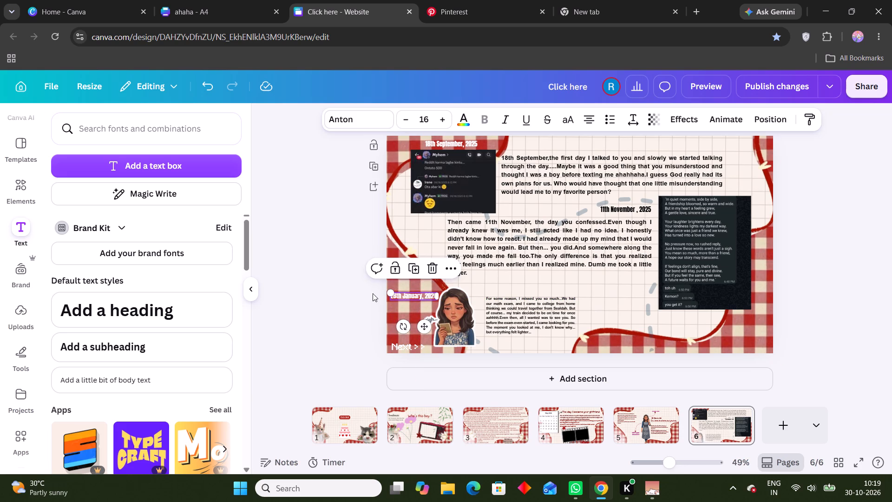
pyautogui.click(347, 293)
# Set the font size of the "For some reason, I missed you" paragraph to 16.3.
pyautogui.click(508, 312)
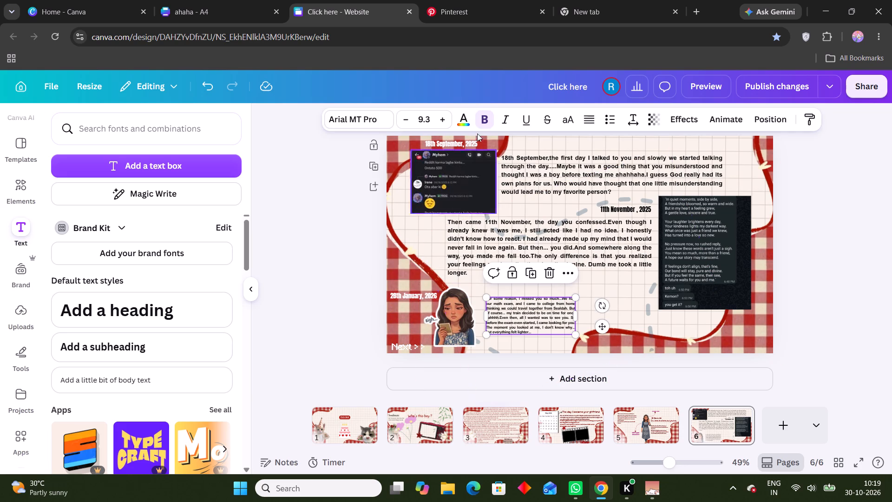
pyautogui.doubleClick(426, 115)
pyautogui.press('1')
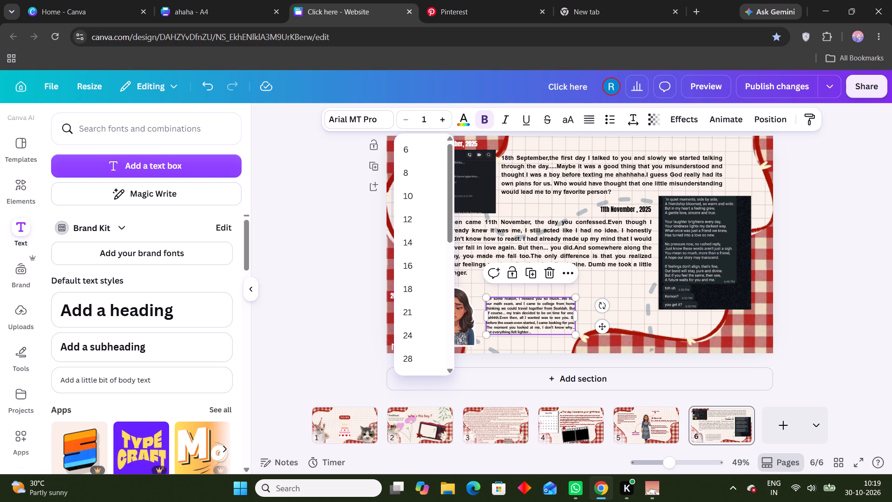
pyautogui.write('6.3')
pyautogui.press('Return')
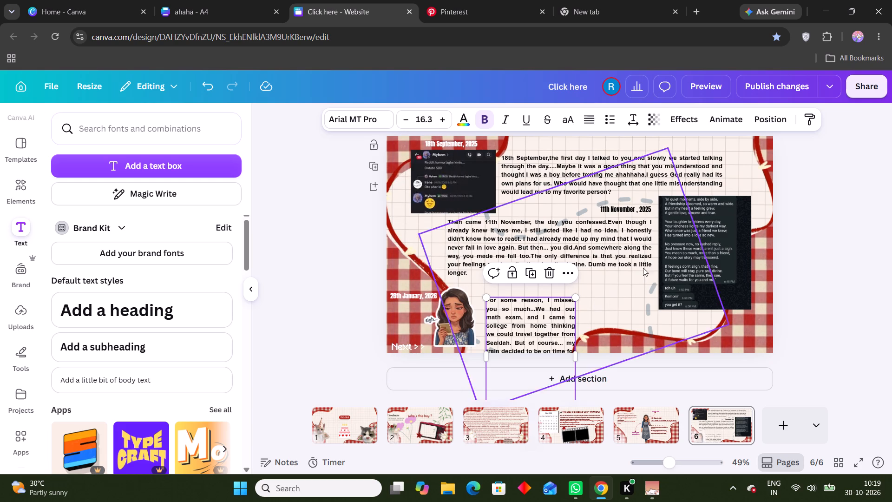
# Widen the "For some reason" paragraph to about 656 and move it up beside the girl sticker so it fits on the page.
pyautogui.moveTo(580, 356); pyautogui.dragTo(676, 331)
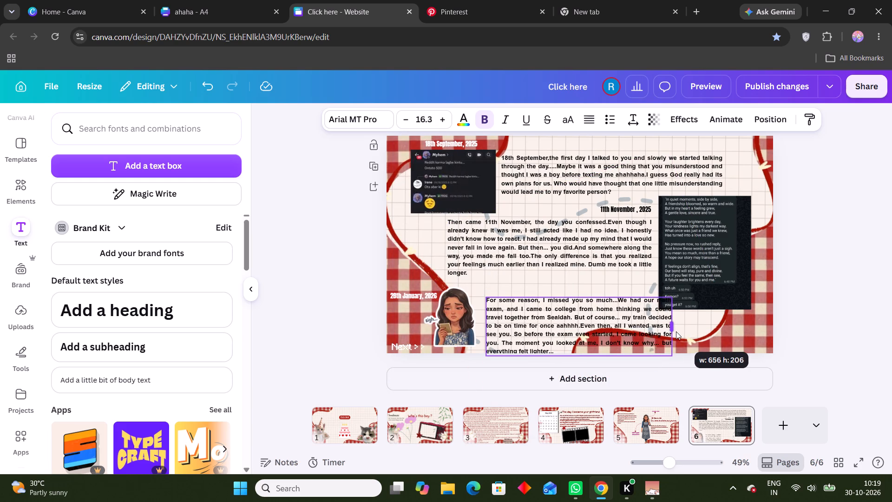
pyautogui.moveTo(676, 331); pyautogui.dragTo(676, 331)
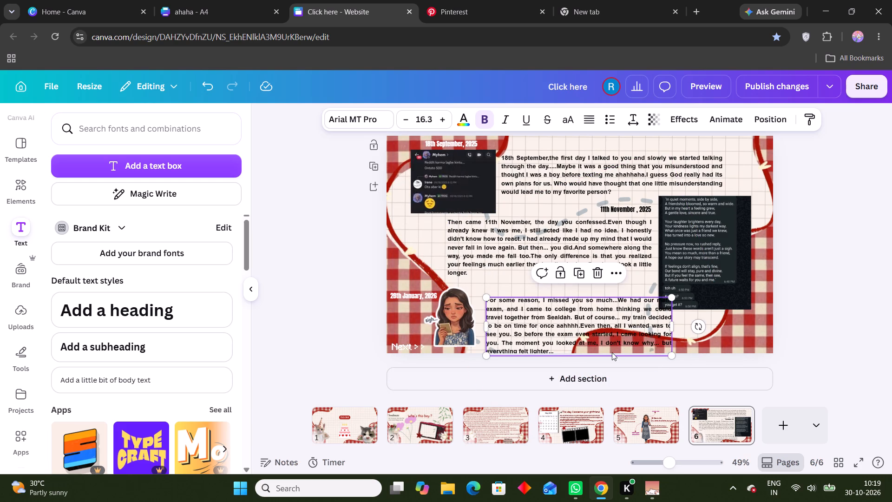
pyautogui.moveTo(611, 352); pyautogui.dragTo(599, 347)
# Shift the poem screenshot slightly outward and nudge the "For some reason" paragraph into the space between it and the girl sticker.
pyautogui.moveTo(668, 277); pyautogui.dragTo(669, 277)
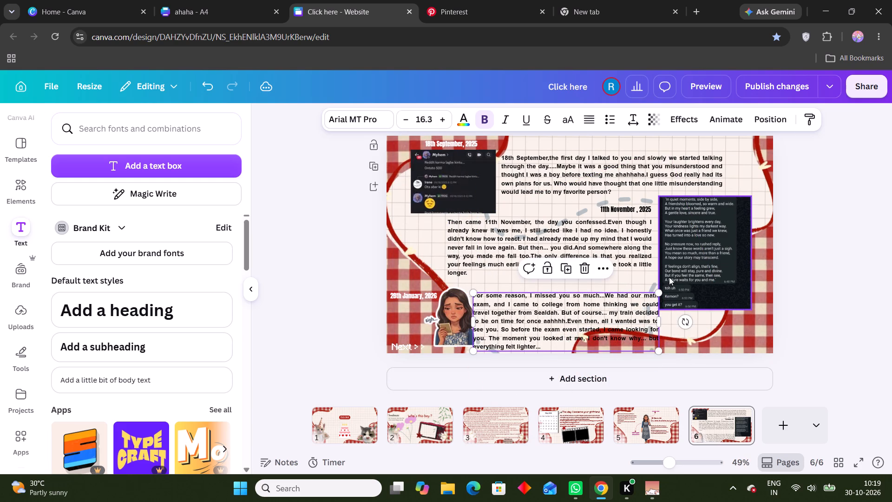
pyautogui.moveTo(669, 277); pyautogui.dragTo(672, 276)
pyautogui.click(590, 298)
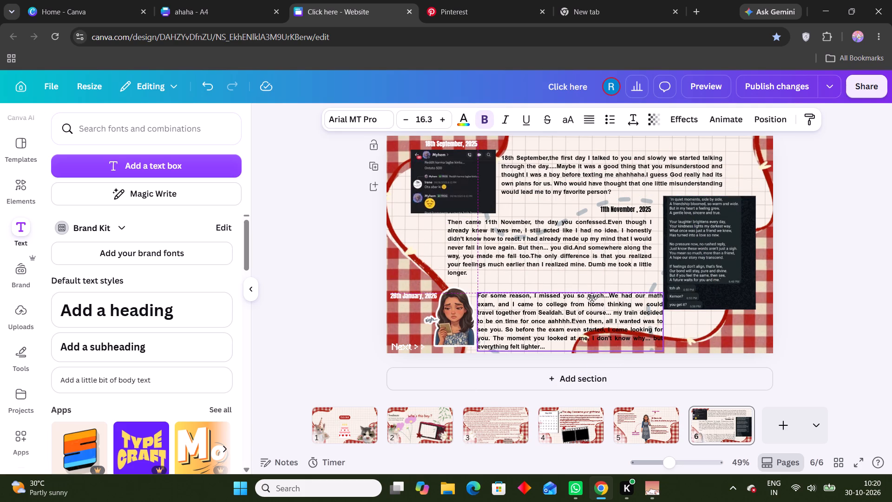
pyautogui.click(348, 277)
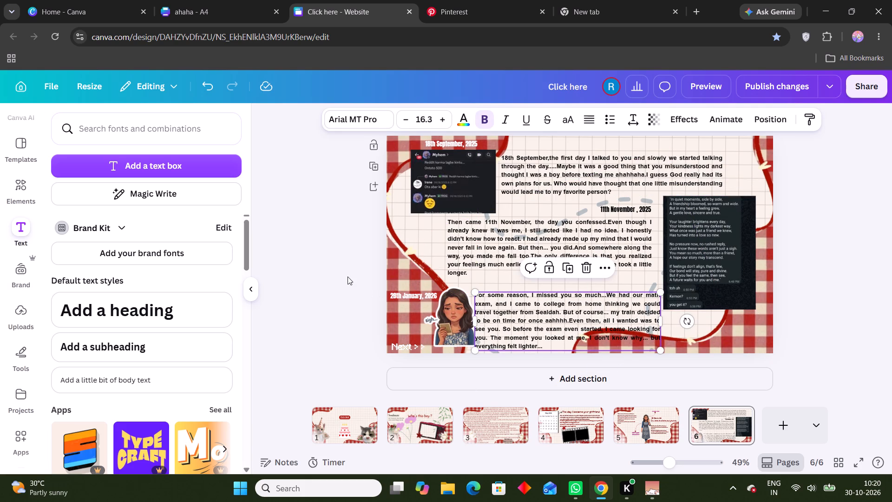
# Nudge the girl sticker and the 28th January, 2026 heading slightly outward, away from the "For some reason" paragraph.
pyautogui.click(453, 312)
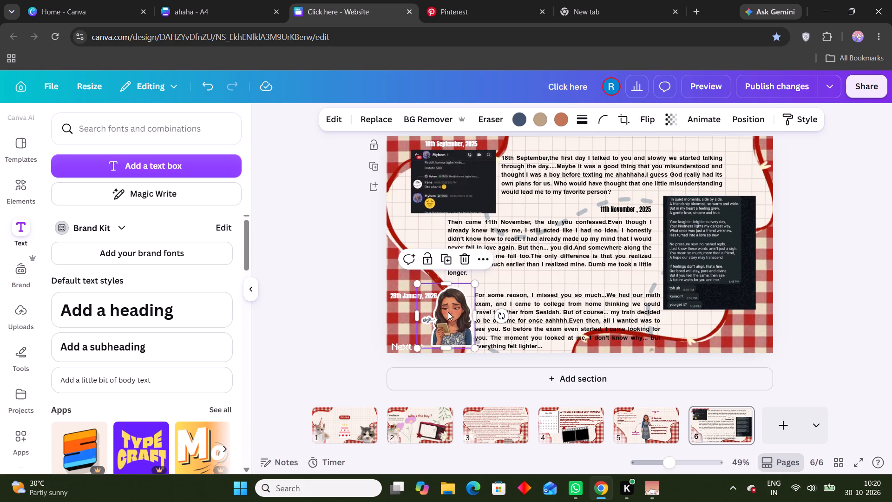
pyautogui.click(405, 298)
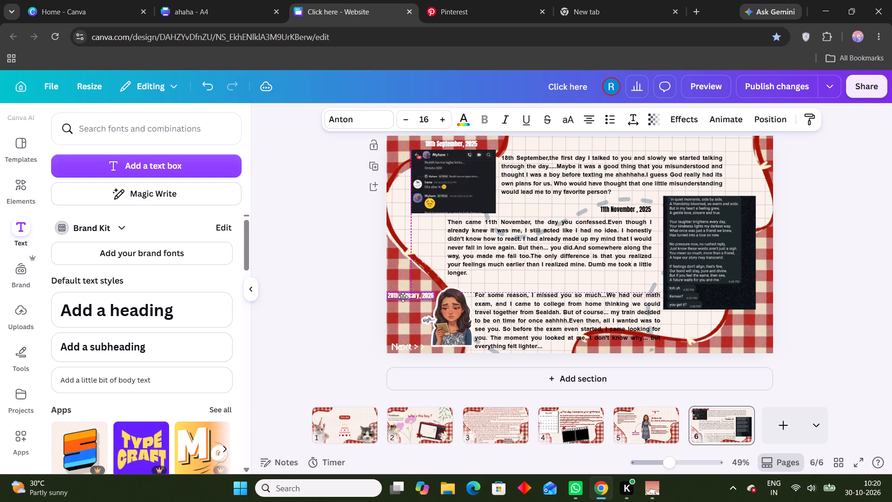
pyautogui.click(345, 295)
# Move the "Then came 11th November" paragraph and its date heading slightly closer to the poem screenshot.
pyautogui.moveTo(540, 232); pyautogui.dragTo(549, 232)
pyautogui.moveTo(637, 209); pyautogui.dragTo(637, 210)
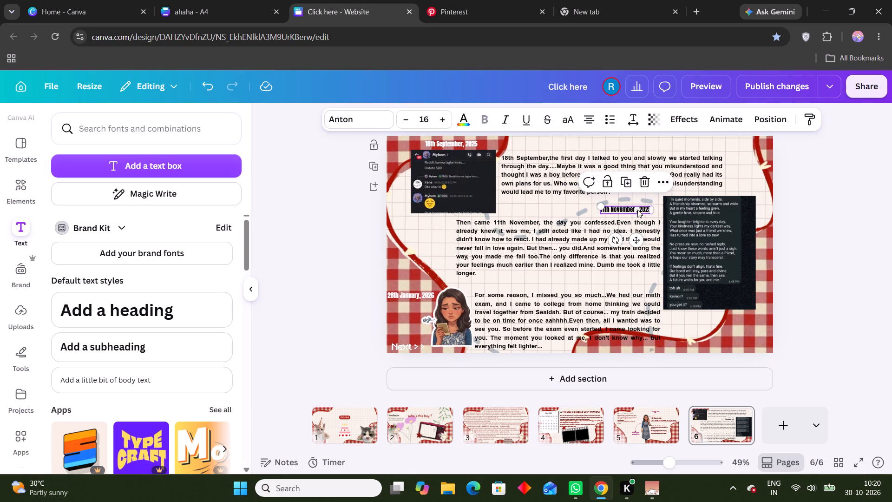
pyautogui.moveTo(637, 210); pyautogui.dragTo(643, 211)
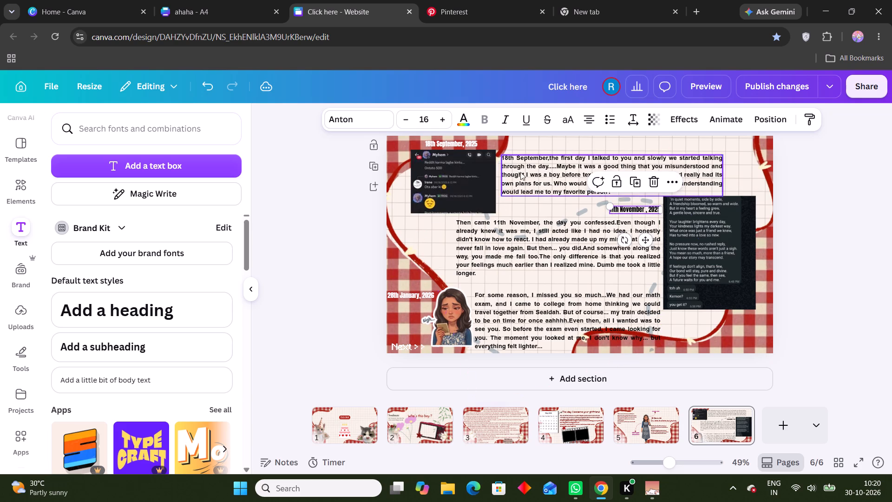
# Shift the poem screenshot on page 6 slightly upward and outward, away from the "For some reason" paragraph.
pyautogui.click(367, 246)
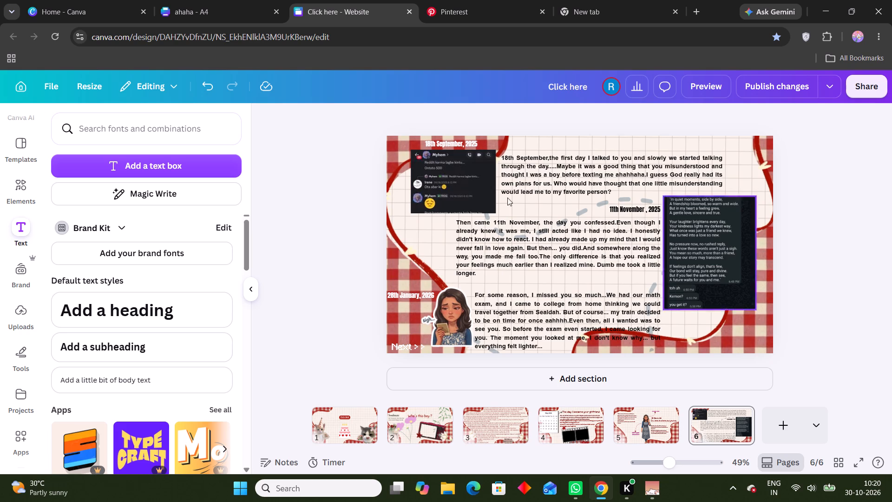
pyautogui.moveTo(694, 258); pyautogui.dragTo(696, 249)
# Widen the "For some reason" paragraph to about 670 and nudge it slightly closer to the girl sticker.
pyautogui.click(649, 306)
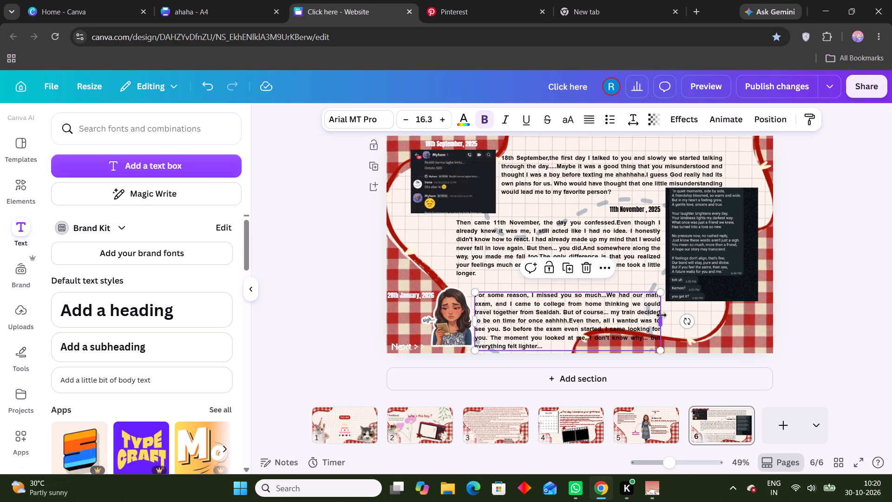
pyautogui.moveTo(662, 316); pyautogui.dragTo(665, 316)
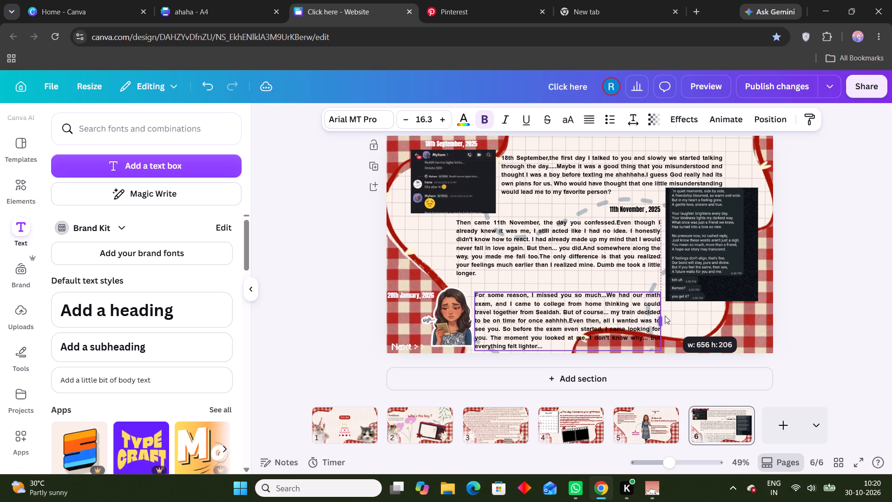
pyautogui.moveTo(665, 316); pyautogui.dragTo(666, 316)
pyautogui.click(773, 287)
pyautogui.click(832, 277)
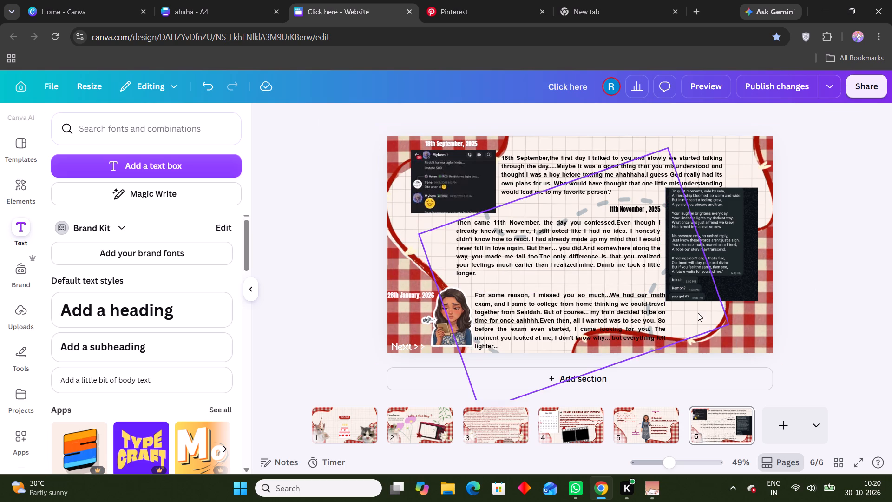
pyautogui.click(672, 313)
pyautogui.click(648, 324)
pyautogui.click(669, 320)
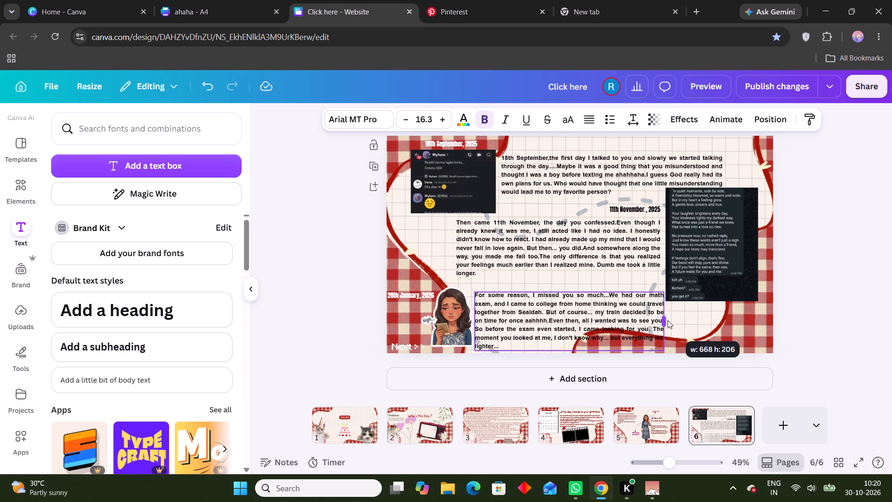
pyautogui.click(846, 268)
pyautogui.click(643, 321)
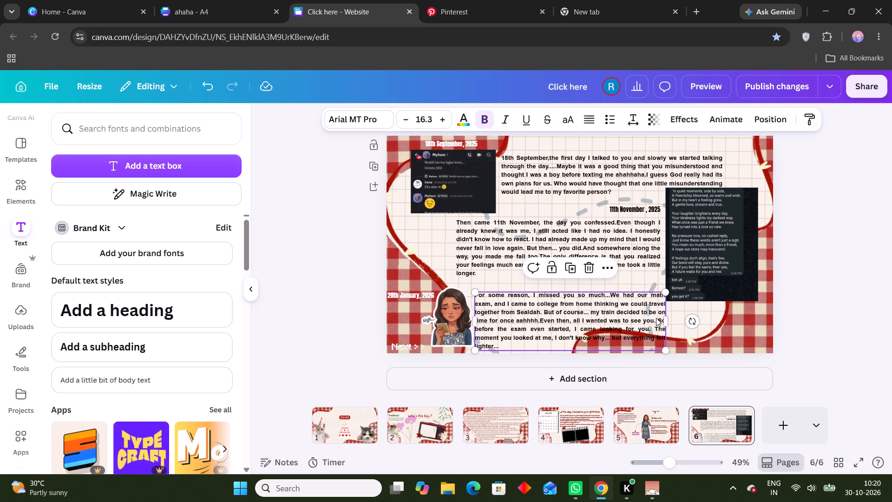
pyautogui.keyDown('ctrl'); pyautogui.click(664, 320); pyautogui.keyUp('ctrl')
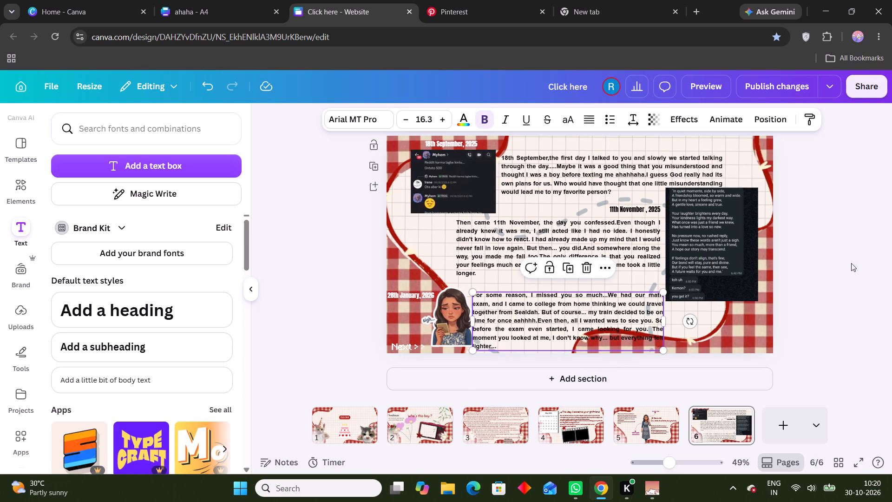
pyautogui.click(851, 263)
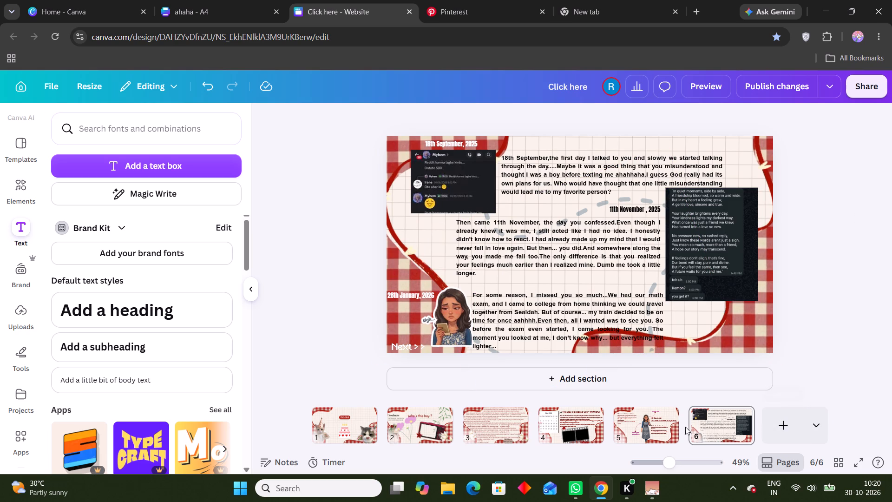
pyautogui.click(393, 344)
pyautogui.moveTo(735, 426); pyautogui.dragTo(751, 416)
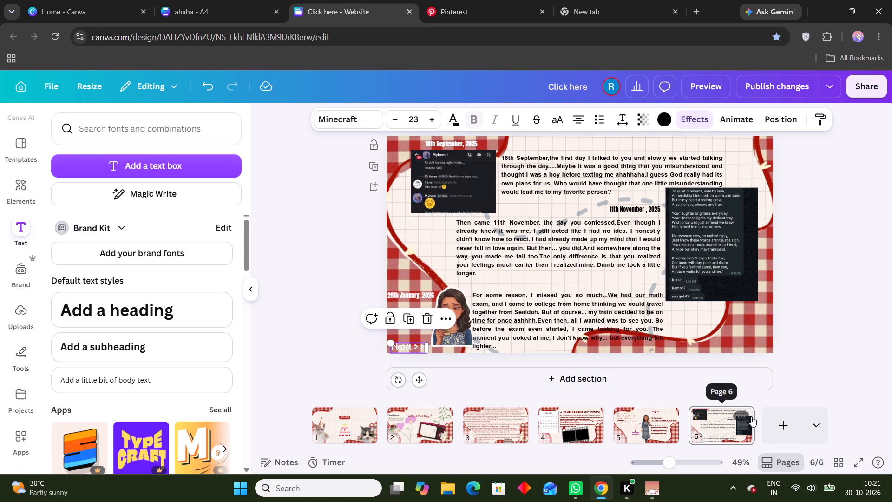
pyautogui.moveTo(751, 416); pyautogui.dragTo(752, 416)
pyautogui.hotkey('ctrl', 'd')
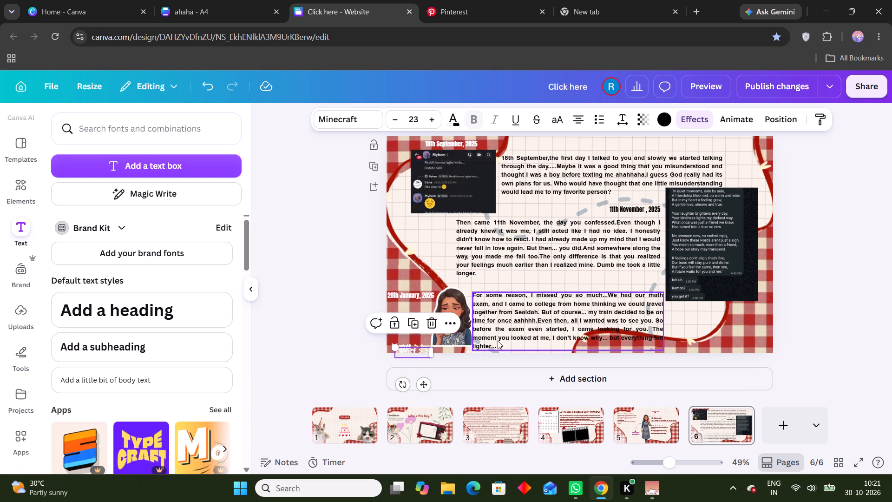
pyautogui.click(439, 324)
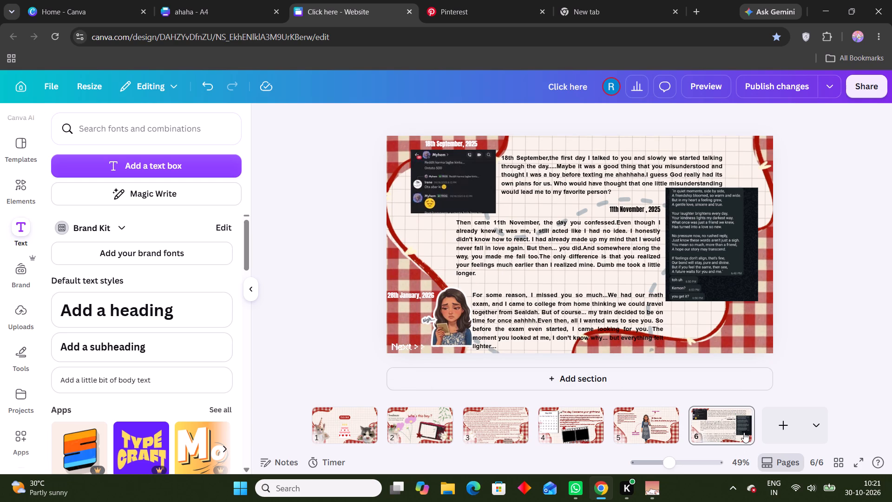
# Duplicate page 6 as the website's seventh page.
pyautogui.click(743, 432)
pyautogui.moveTo(729, 428); pyautogui.dragTo(721, 432)
pyautogui.hotkey('ctrl', 'd')
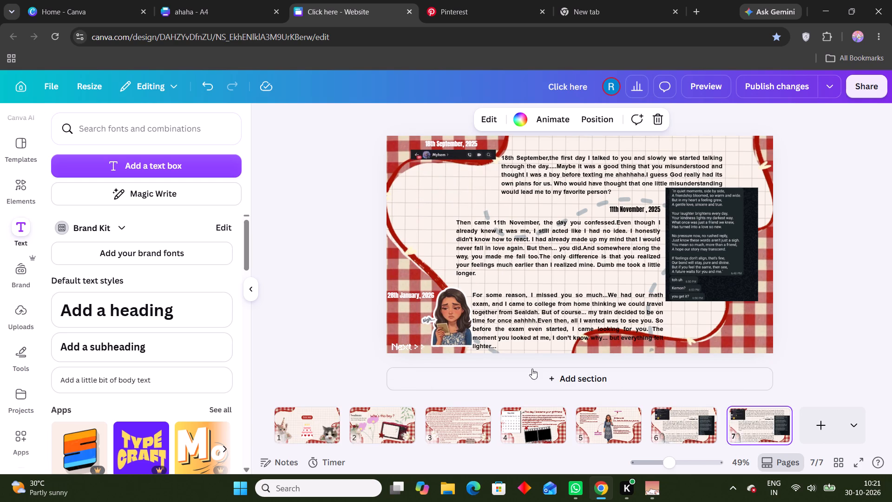
# Link the "Next >>" text on page 6 to page 7.
pyautogui.click(694, 431)
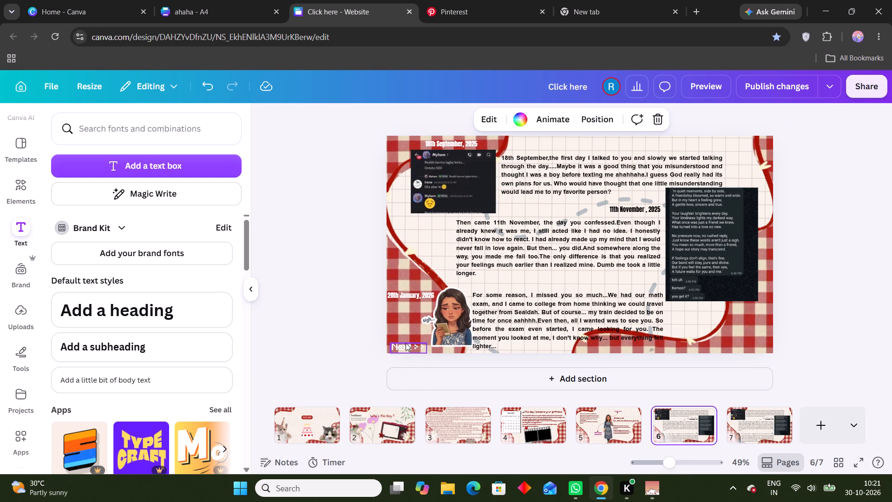
pyautogui.doubleClick(406, 343)
pyautogui.hotkey('ctrl', 'k')
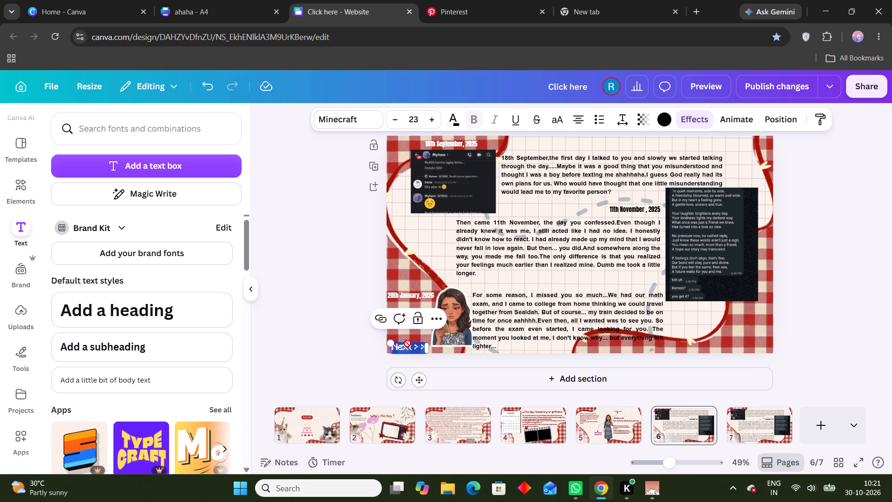
pyautogui.scroll(-3, 388, 323)
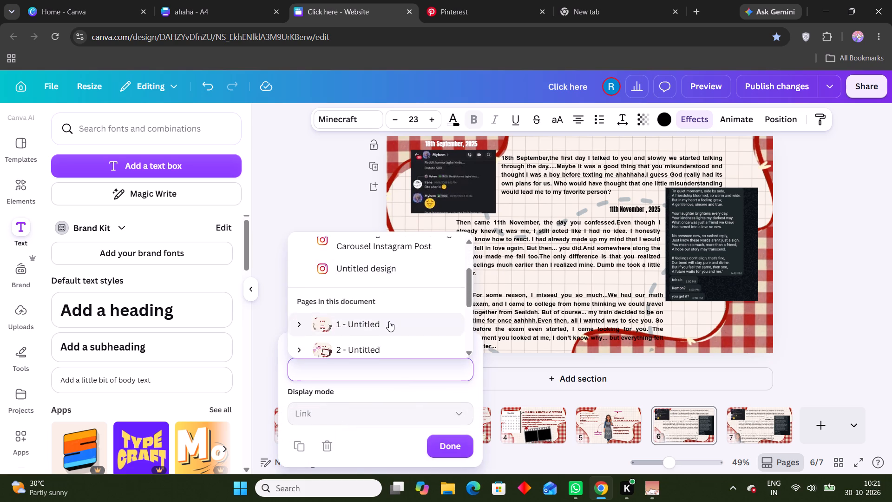
pyautogui.scroll(-1, 389, 320)
pyautogui.click(366, 343)
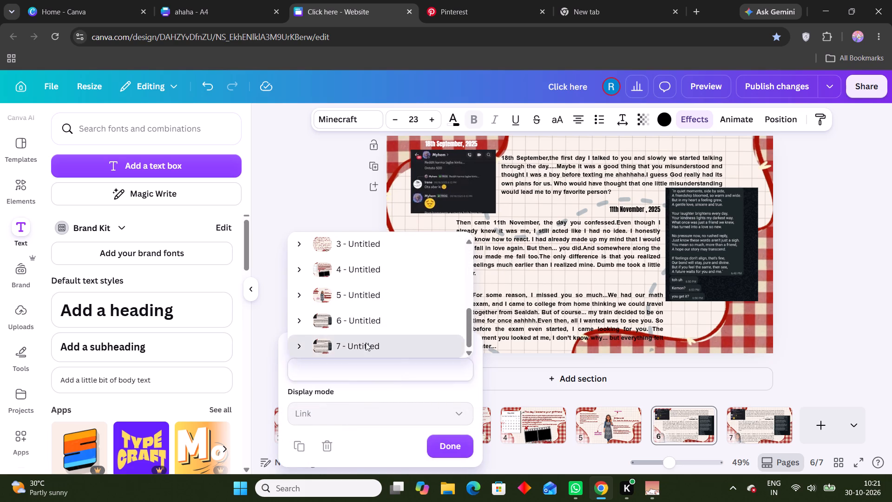
pyautogui.click(456, 280)
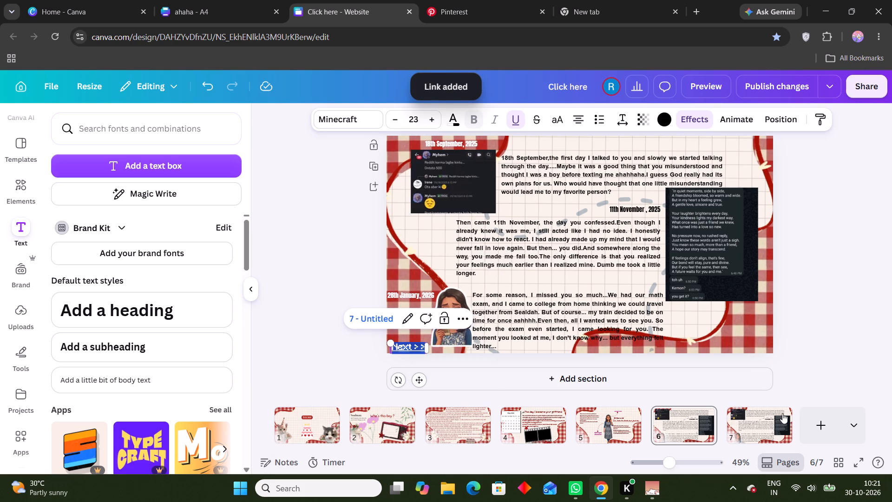
# Clear the timeline headings, paragraphs, images and dashed path from page 7, keeping only the background and "Next >>" text.
pyautogui.click(769, 422)
pyautogui.keyDown('ctrl'); pyautogui.moveTo(354, 172); pyautogui.dragTo(445, 178); pyautogui.keyUp('ctrl')
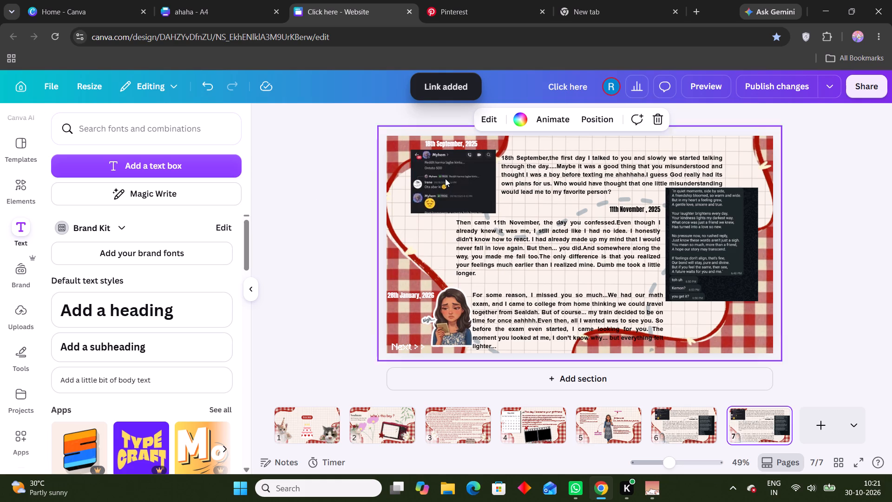
pyautogui.keyDown('ctrl'); pyautogui.moveTo(445, 178); pyautogui.dragTo(614, 215); pyautogui.keyUp('ctrl')
pyautogui.click(815, 261)
pyautogui.moveTo(835, 264); pyautogui.dragTo(356, 151)
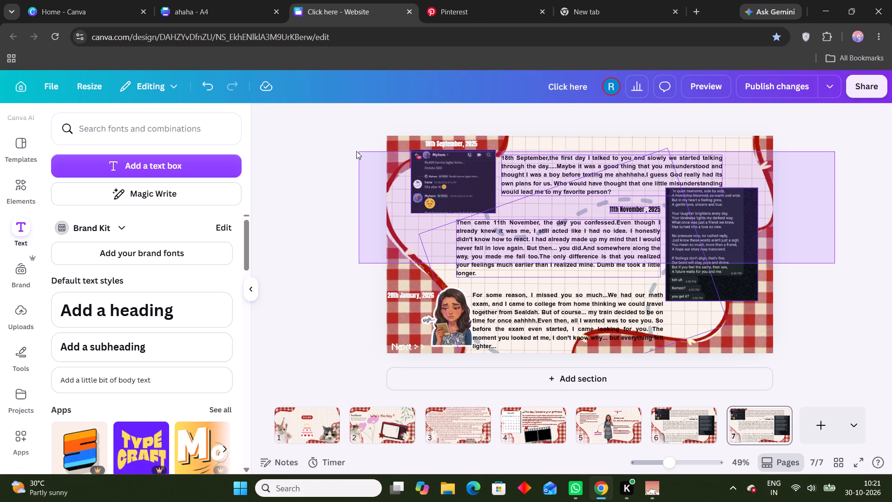
pyautogui.moveTo(356, 151); pyautogui.dragTo(348, 138)
pyautogui.press('Delete')
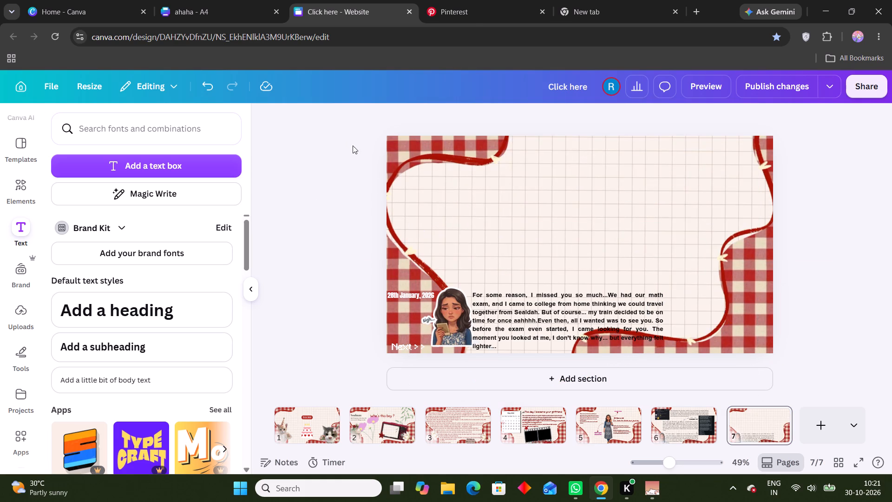
pyautogui.moveTo(334, 192); pyautogui.dragTo(656, 327)
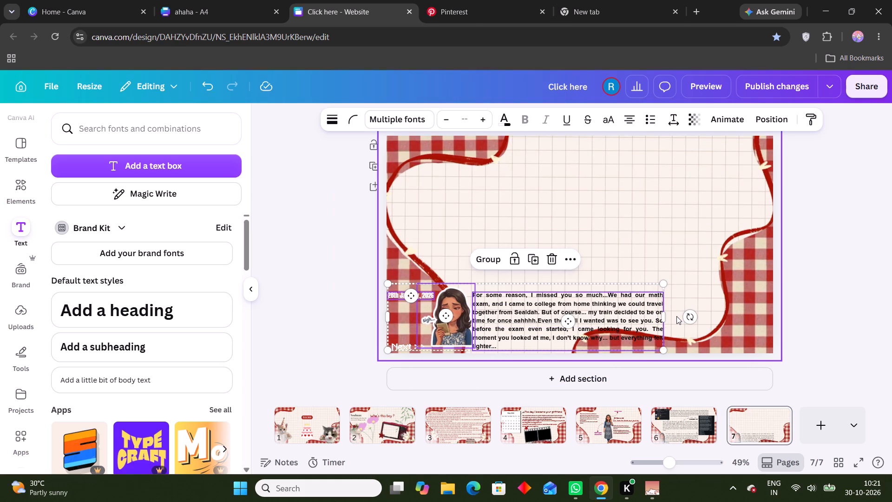
pyautogui.press('Delete')
pyautogui.click(318, 219)
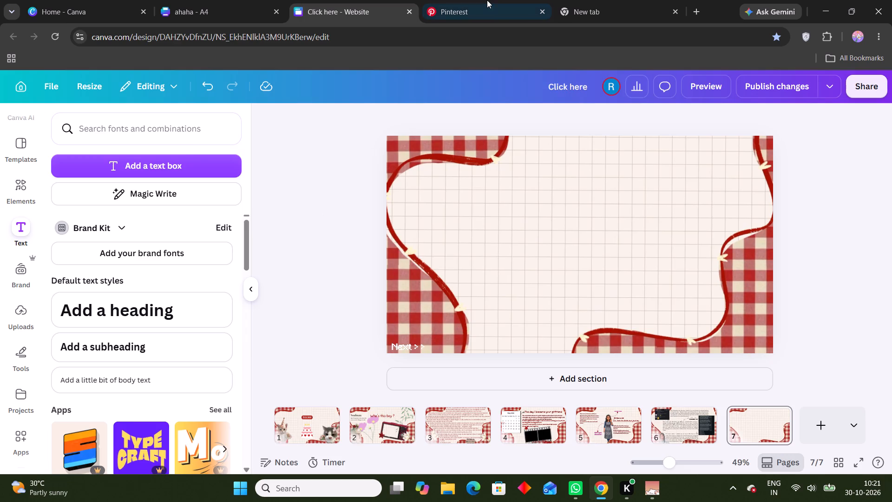
# Copy all the timeline content from page 6 of the "ahaha - A4" design and paste it onto the website's page 7.
pyautogui.click(493, 0)
pyautogui.click(189, 13)
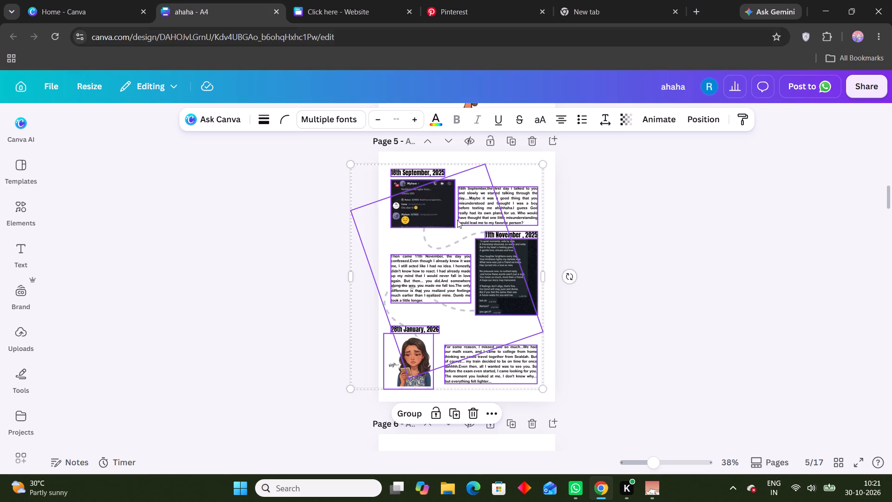
pyautogui.scroll(-2, 591, 389)
pyautogui.scroll(-3, 639, 382)
pyautogui.click(641, 379)
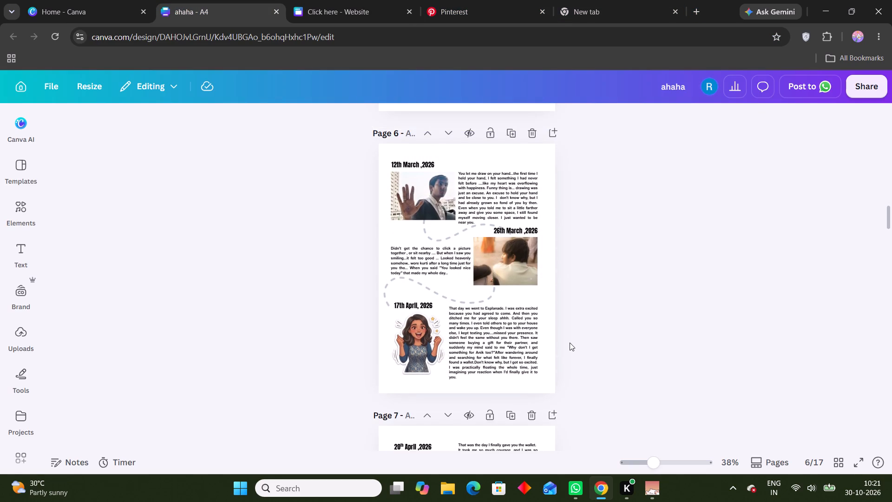
pyautogui.scroll(1, 570, 339)
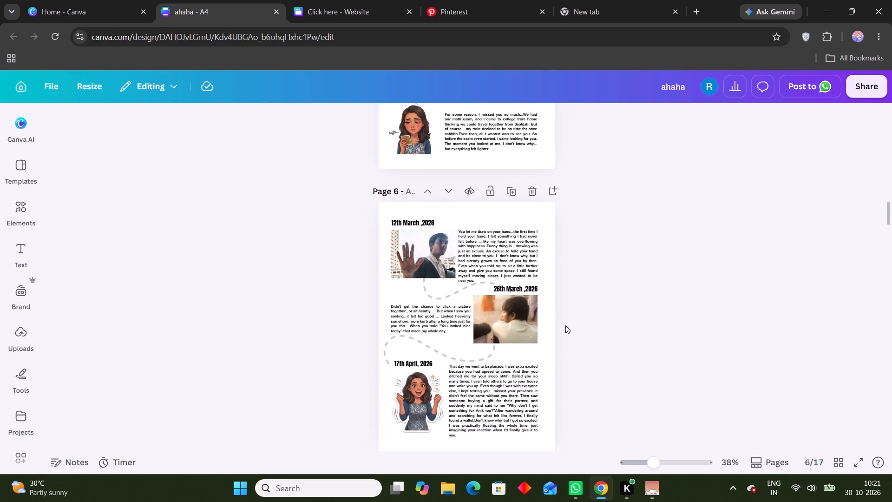
pyautogui.keyDown('ctrl'); pyautogui.click(567, 311); pyautogui.keyUp('ctrl')
pyautogui.click(362, 206)
pyautogui.moveTo(362, 204); pyautogui.dragTo(551, 426)
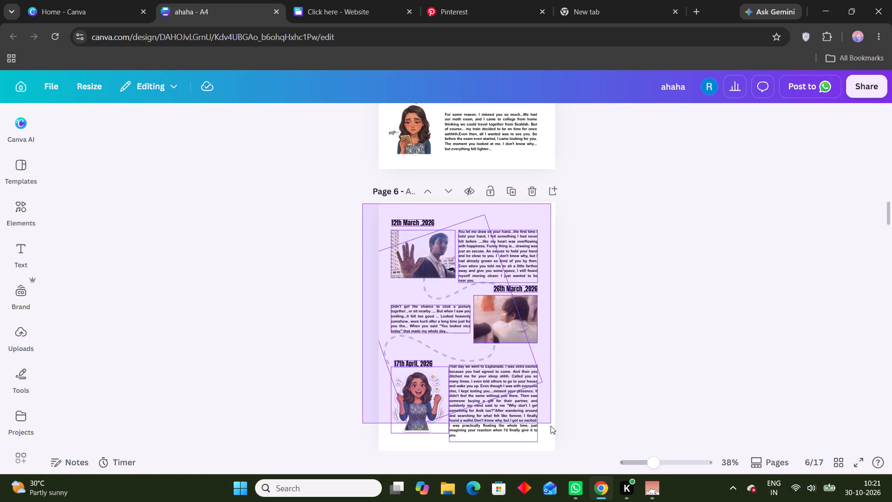
pyautogui.moveTo(551, 426); pyautogui.dragTo(550, 427)
pyautogui.hotkey('ctrl', 'c')
pyautogui.hotkey('ctrl', 'c')
pyautogui.hotkey('ctrl', 'c')
pyautogui.click(380, 0)
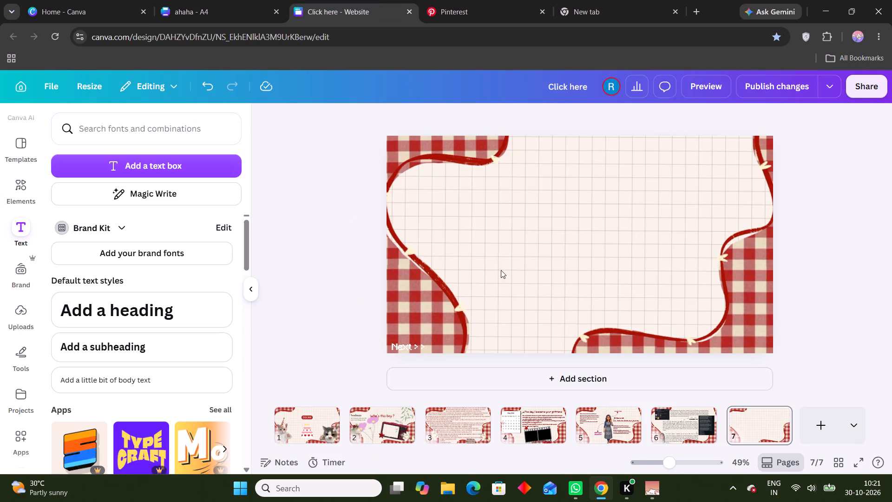
pyautogui.hotkey('ctrl', 'v')
pyautogui.click(447, 210)
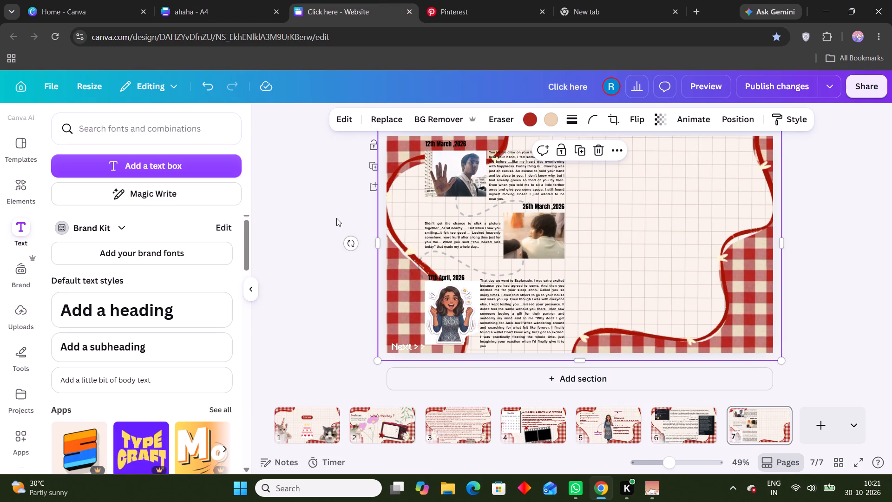
# Move the 26th March photo toward the right edge of page 7 and place its date heading beside the photo.
pyautogui.moveTo(542, 244); pyautogui.dragTo(646, 252)
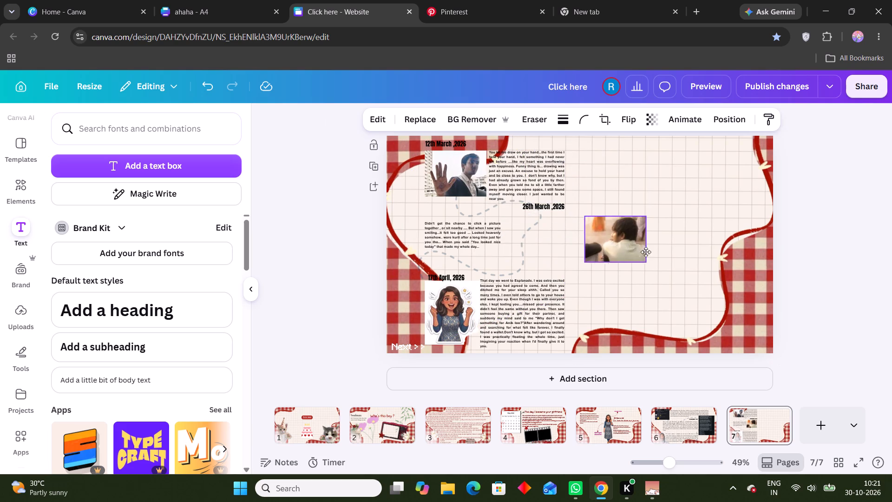
pyautogui.moveTo(646, 252); pyautogui.dragTo(710, 247)
pyautogui.moveTo(549, 209); pyautogui.dragTo(648, 214)
# Copy the large dashed path from page 6 and paste it onto page 7.
pyautogui.click(672, 432)
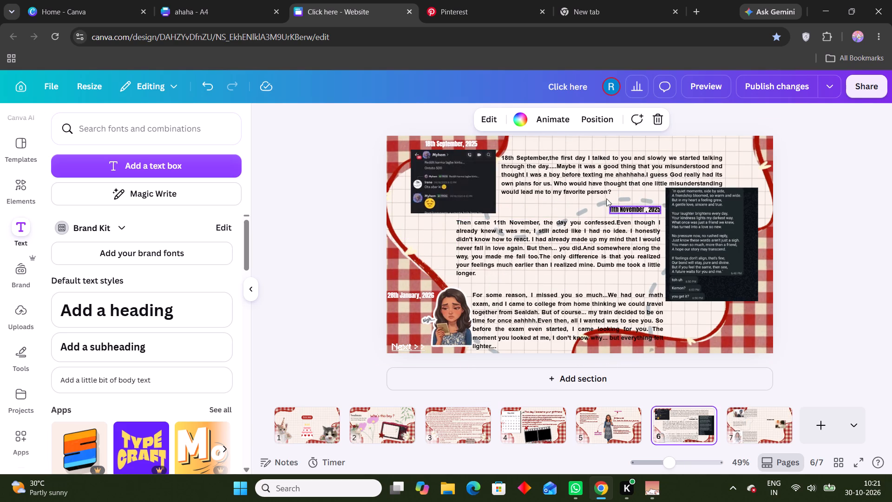
pyautogui.click(604, 197)
pyautogui.hotkey('ctrl', 'c')
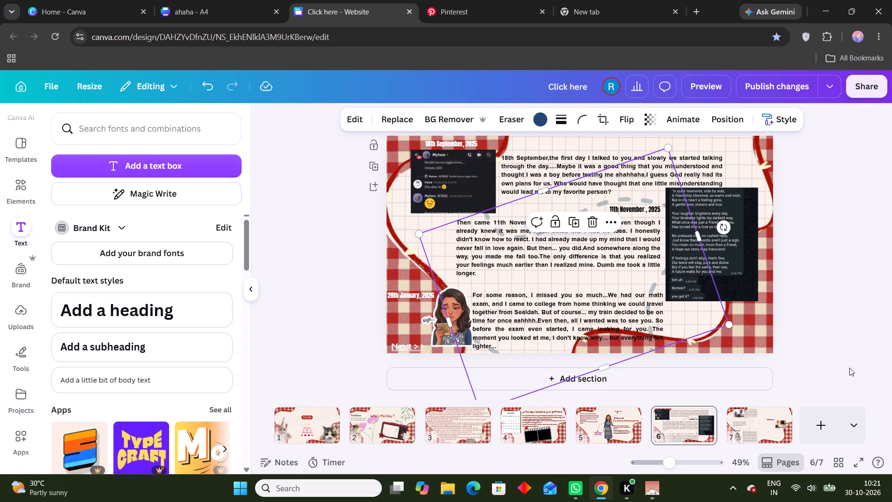
pyautogui.click(773, 427)
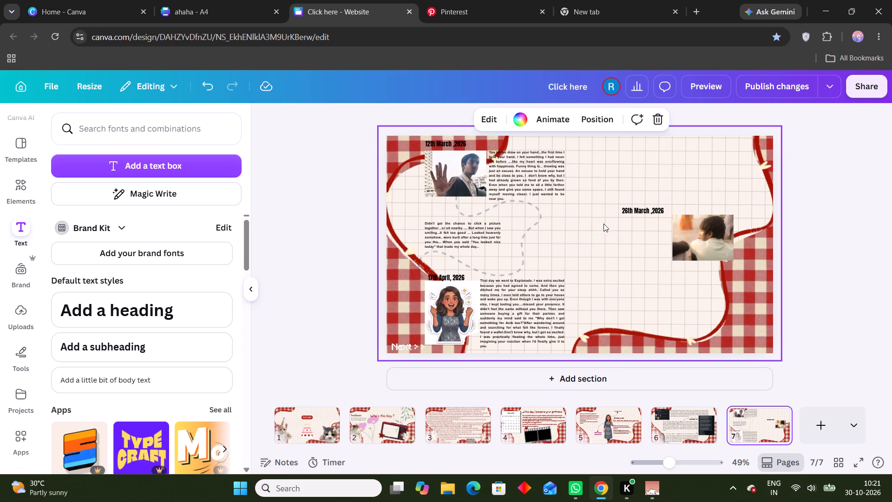
pyautogui.hotkey('ctrl', 'v')
# Delete the small dashed path between the 12th March and 17th April entries on page 7.
pyautogui.click(456, 210)
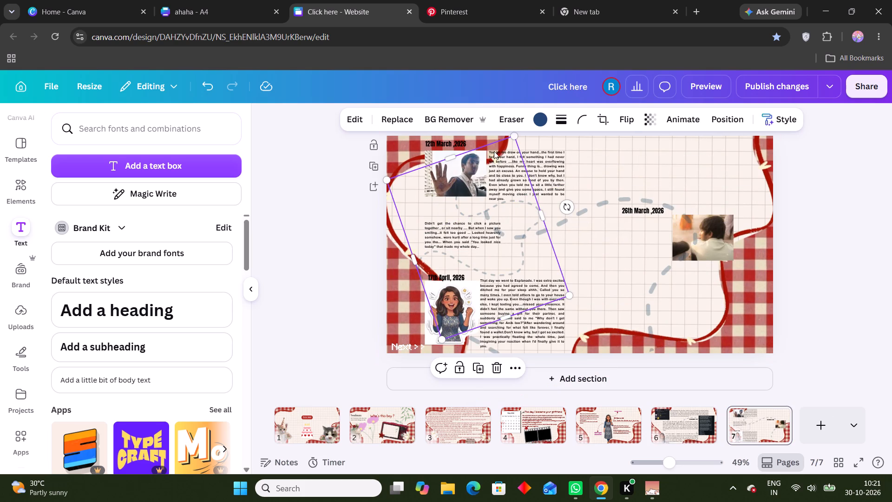
pyautogui.click(495, 364)
# Enlarge the 12th March photo from its lower corner, keeping its top edge below the date heading.
pyautogui.click(516, 163)
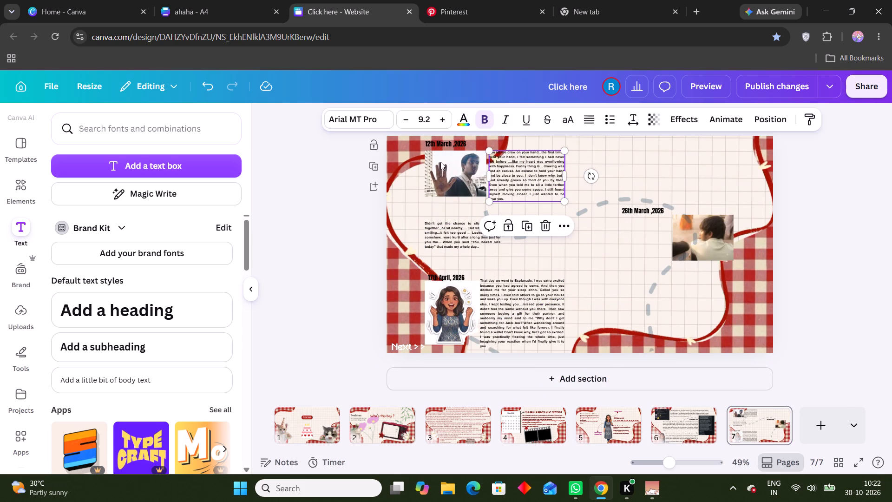
pyautogui.click(432, 163)
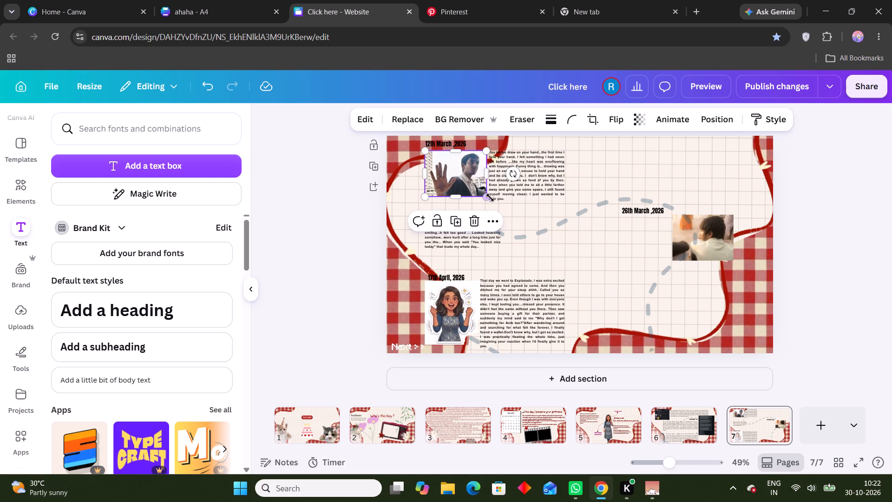
pyautogui.moveTo(485, 198); pyautogui.dragTo(499, 210)
# Place the 12th March paragraph beside the enlarged photo, set its font size to 16.3, and widen it almost to the page's red ribbon.
pyautogui.moveTo(545, 170); pyautogui.dragTo(569, 170)
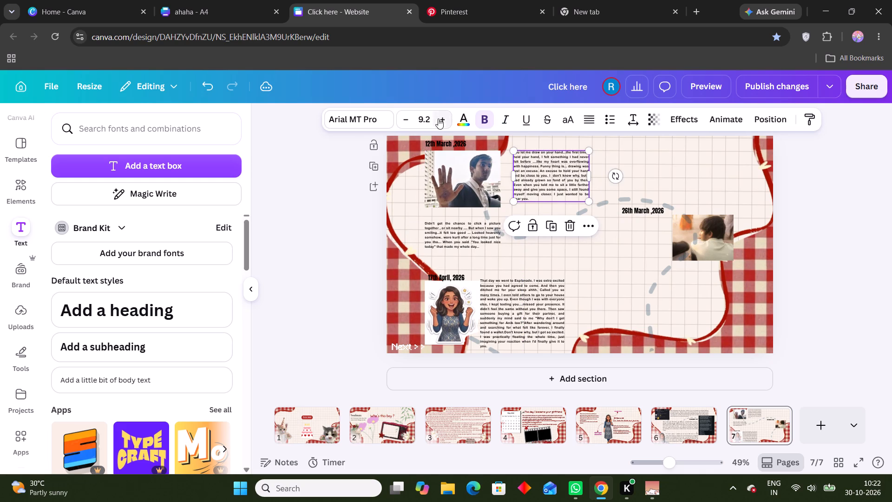
pyautogui.doubleClick(426, 117)
pyautogui.write('16.3')
pyautogui.press('Return')
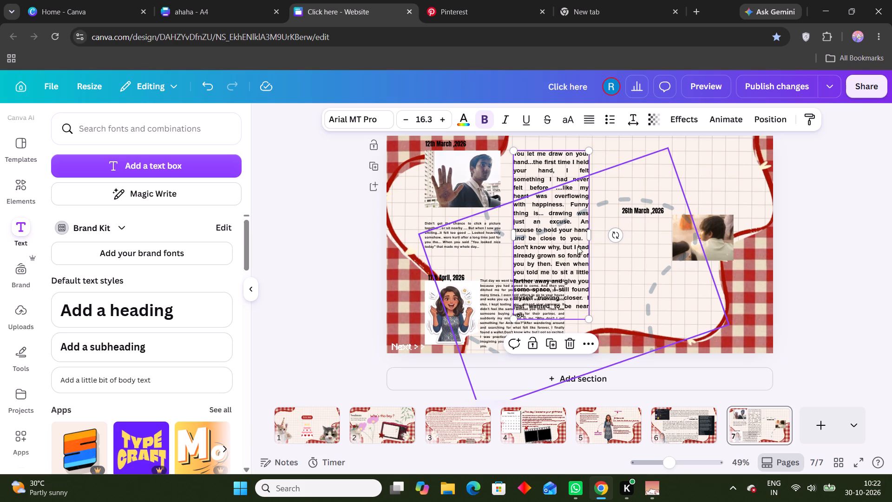
pyautogui.moveTo(591, 235); pyautogui.dragTo(709, 227)
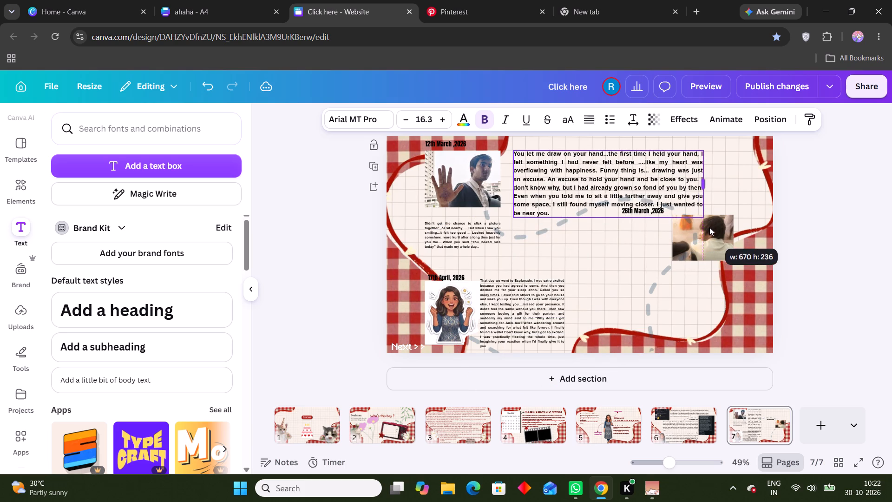
pyautogui.moveTo(709, 227); pyautogui.dragTo(730, 220)
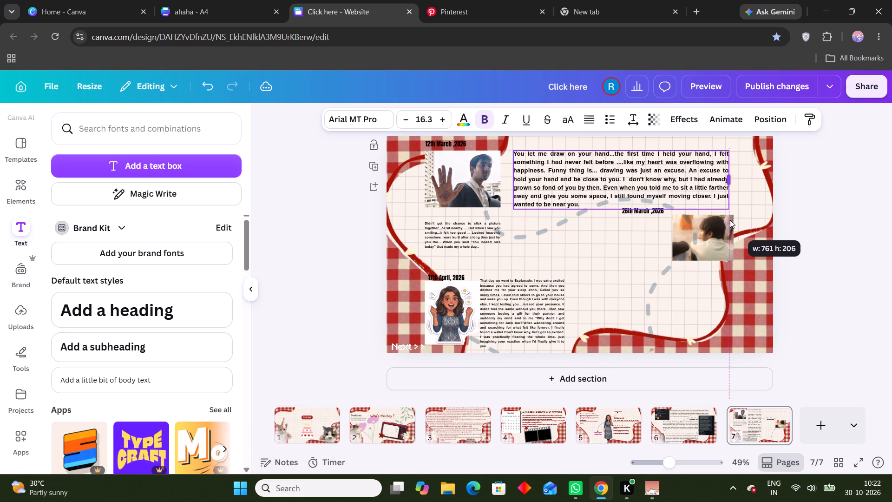
pyautogui.moveTo(730, 220); pyautogui.dragTo(741, 219)
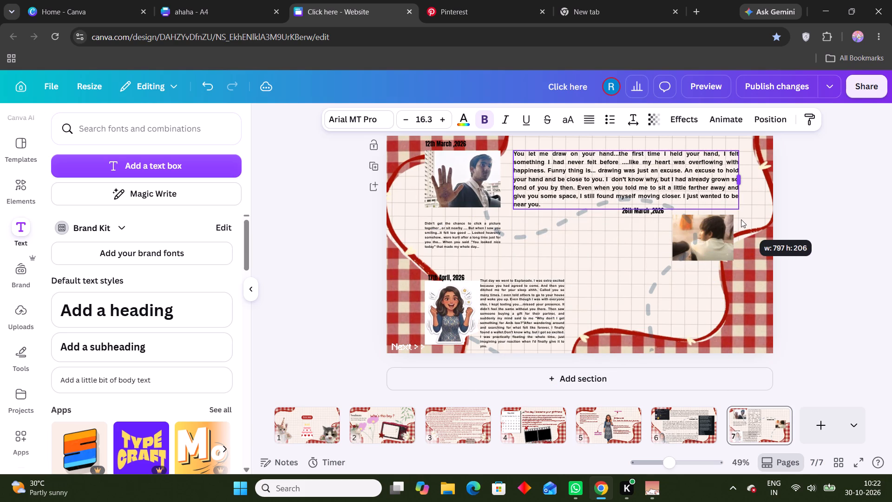
pyautogui.moveTo(741, 219); pyautogui.dragTo(743, 219)
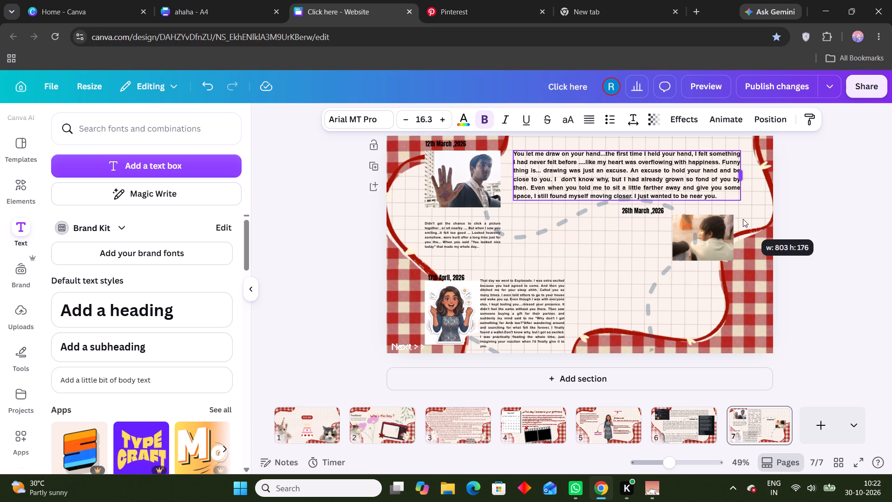
pyautogui.moveTo(743, 219); pyautogui.dragTo(736, 218)
pyautogui.moveTo(660, 187); pyautogui.dragTo(651, 185)
# Shift the large dashed path slightly left and rotate it clockwise so its curve runs below the 12th March paragraph.
pyautogui.moveTo(649, 284); pyautogui.dragTo(642, 281)
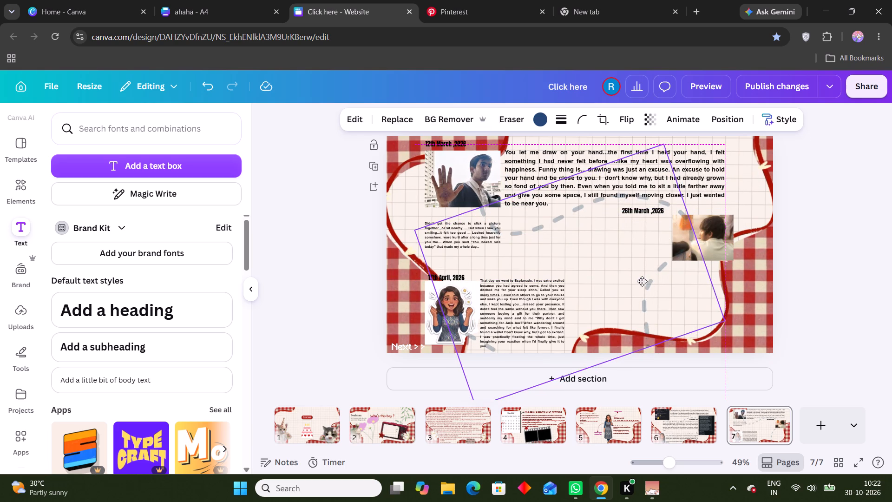
pyautogui.moveTo(642, 281); pyautogui.dragTo(634, 277)
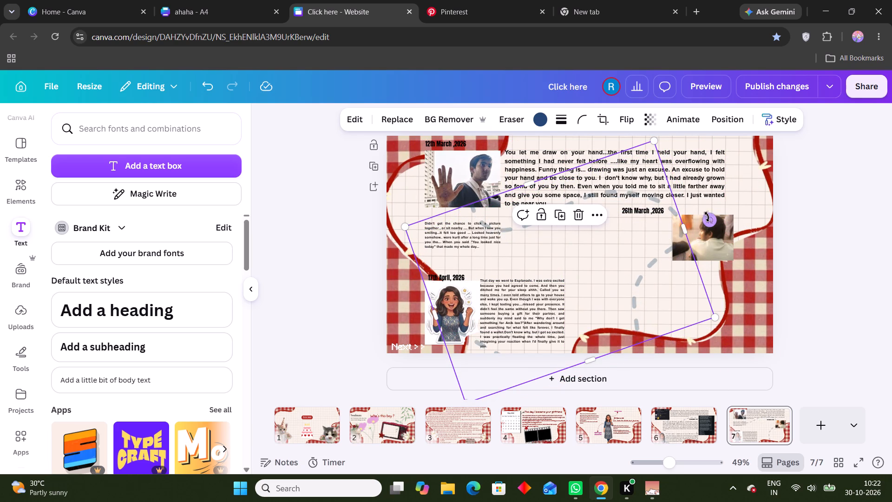
pyautogui.moveTo(710, 219); pyautogui.dragTo(714, 231)
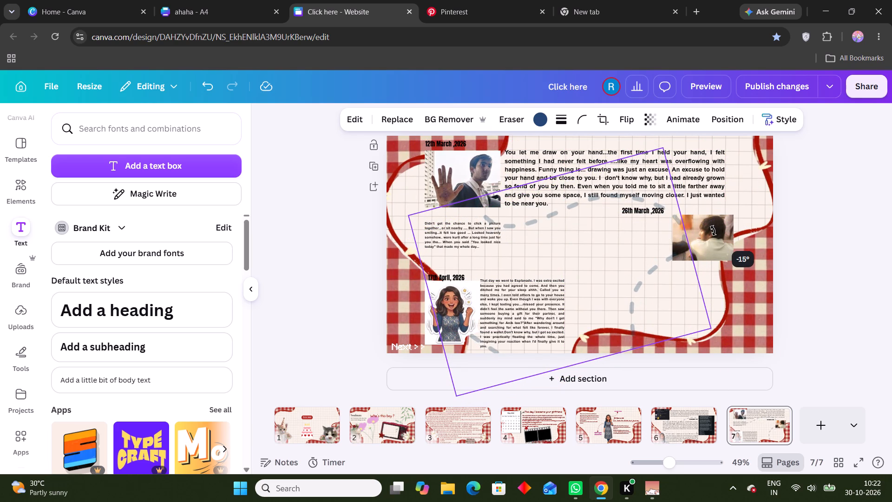
pyautogui.moveTo(714, 231); pyautogui.dragTo(714, 251)
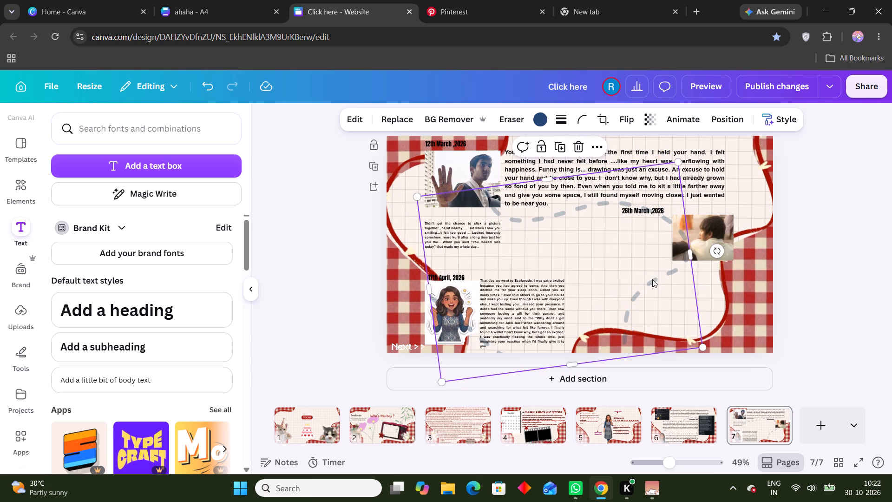
pyautogui.click(856, 236)
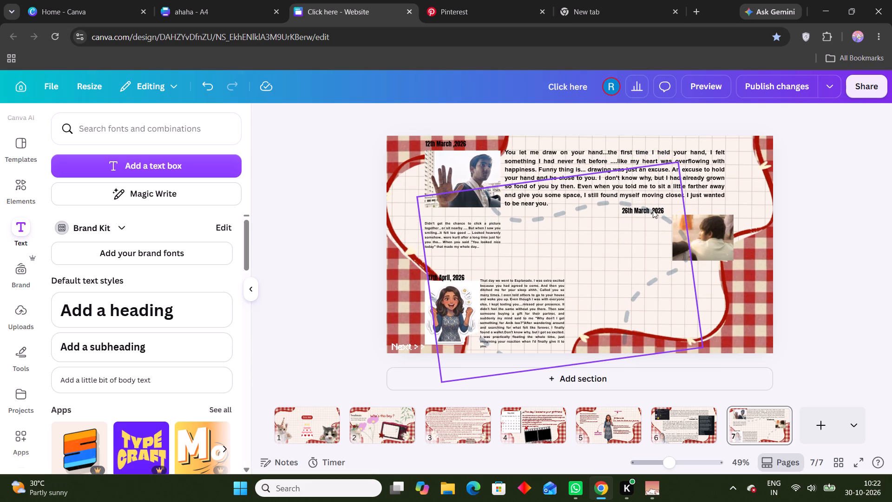
# Place the 26th March date heading directly above its photo, moving the large dashed path aside and back again.
pyautogui.click(653, 210)
pyautogui.click(803, 185)
pyautogui.moveTo(626, 245); pyautogui.dragTo(584, 238)
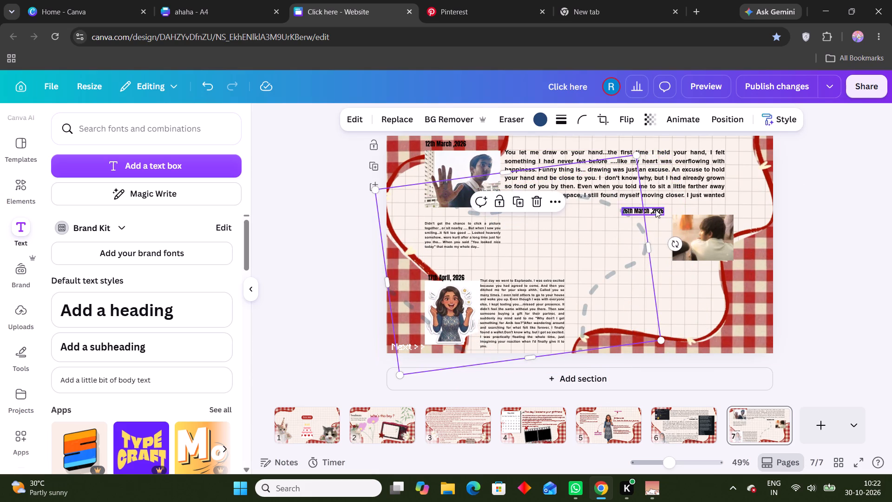
pyautogui.moveTo(655, 208); pyautogui.dragTo(713, 205)
pyautogui.moveTo(655, 214); pyautogui.dragTo(710, 211)
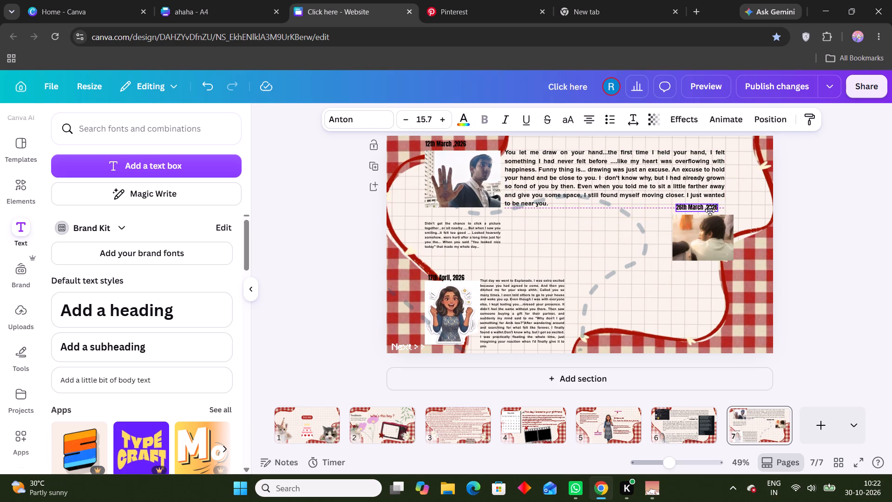
pyautogui.moveTo(710, 211); pyautogui.dragTo(714, 211)
pyautogui.moveTo(619, 259); pyautogui.dragTo(667, 271)
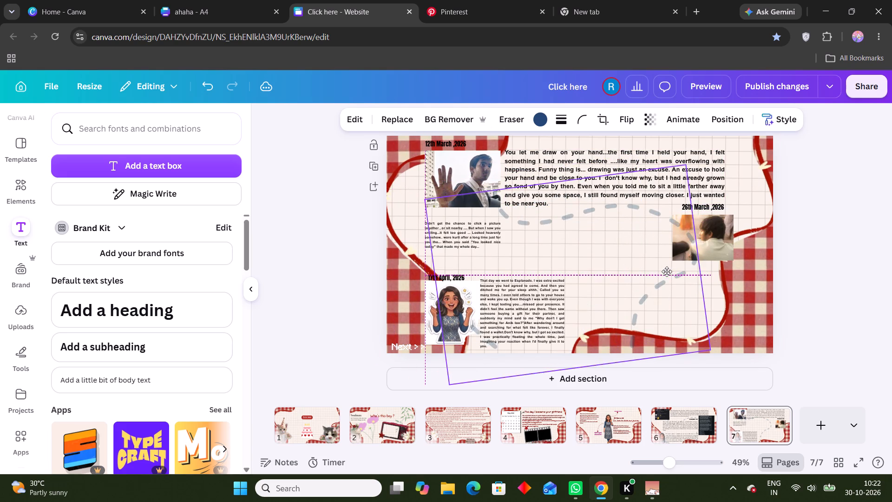
pyautogui.moveTo(667, 271); pyautogui.dragTo(661, 270)
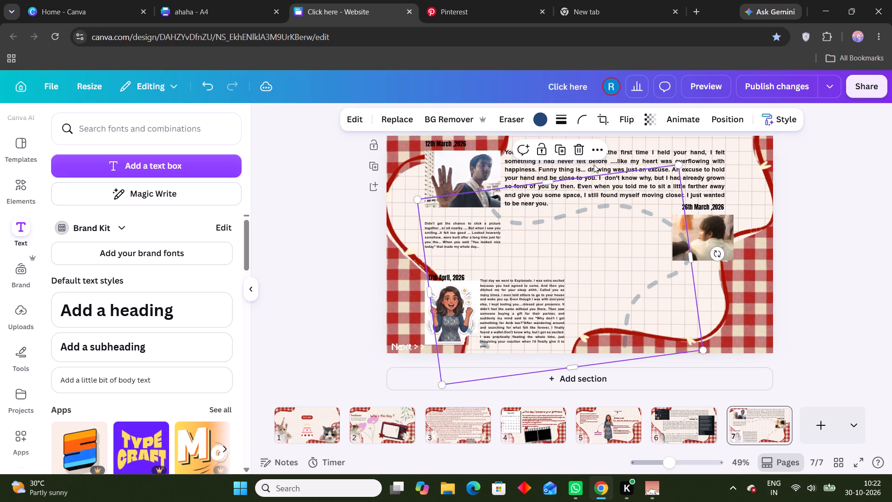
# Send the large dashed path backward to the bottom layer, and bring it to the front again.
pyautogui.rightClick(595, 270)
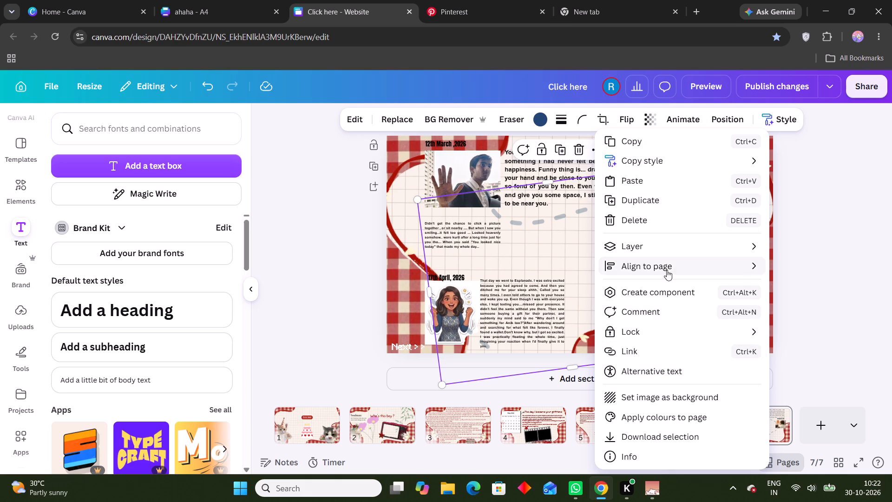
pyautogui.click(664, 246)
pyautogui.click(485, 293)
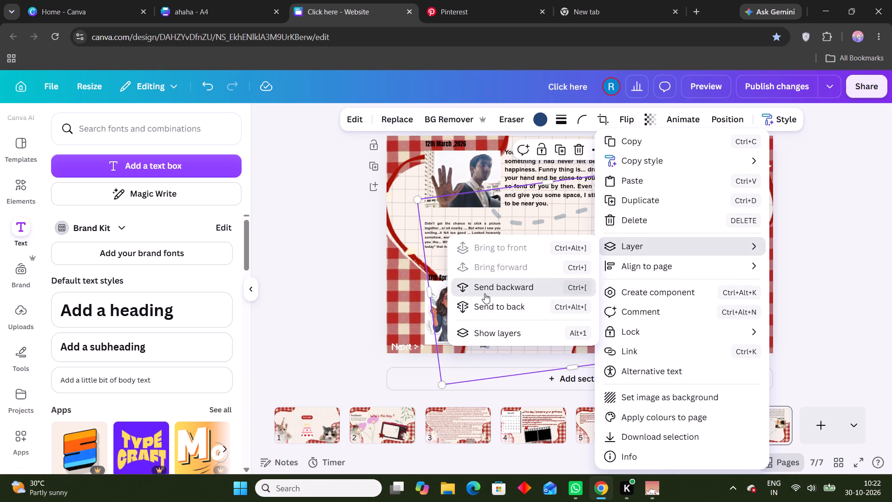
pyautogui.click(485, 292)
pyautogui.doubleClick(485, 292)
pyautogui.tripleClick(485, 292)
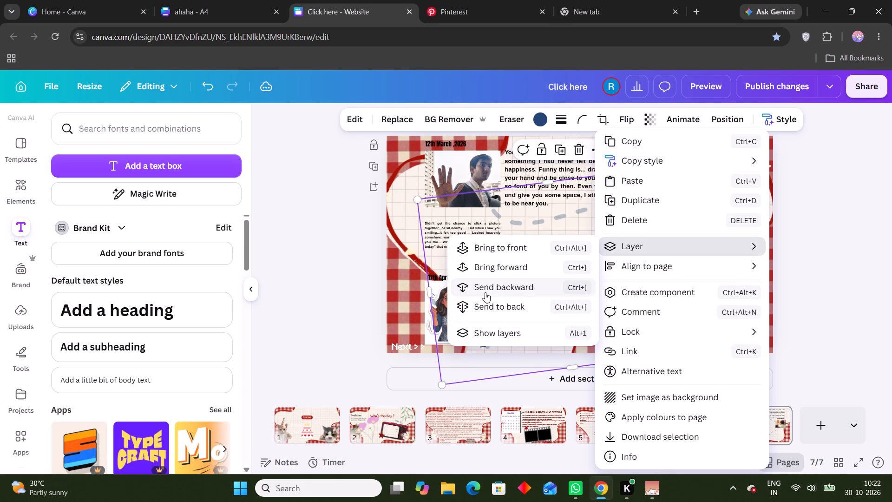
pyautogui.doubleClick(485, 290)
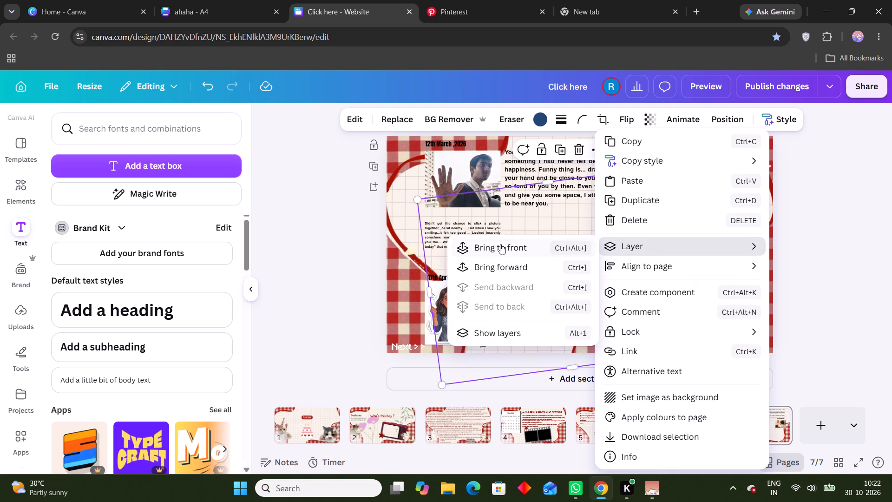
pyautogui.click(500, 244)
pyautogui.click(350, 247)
# Nudge the 26th March photo slightly down and bring it forward in the layer order.
pyautogui.click(723, 240)
pyautogui.click(717, 239)
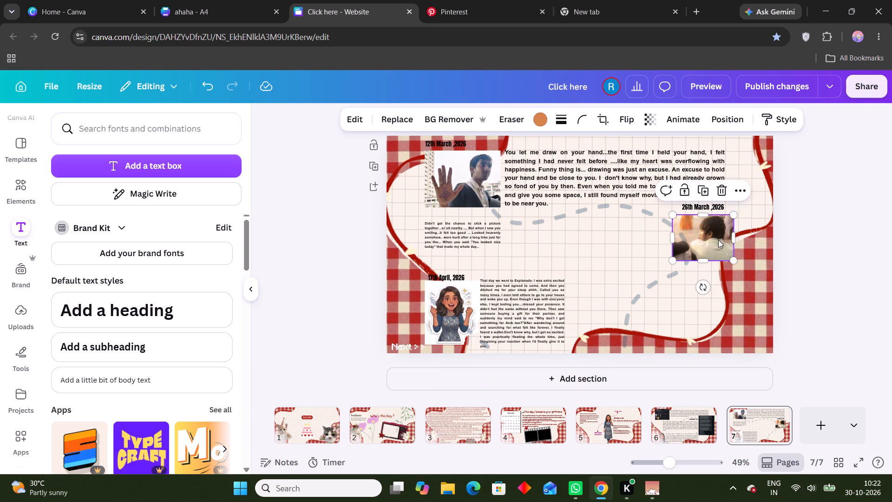
pyautogui.rightClick(718, 242)
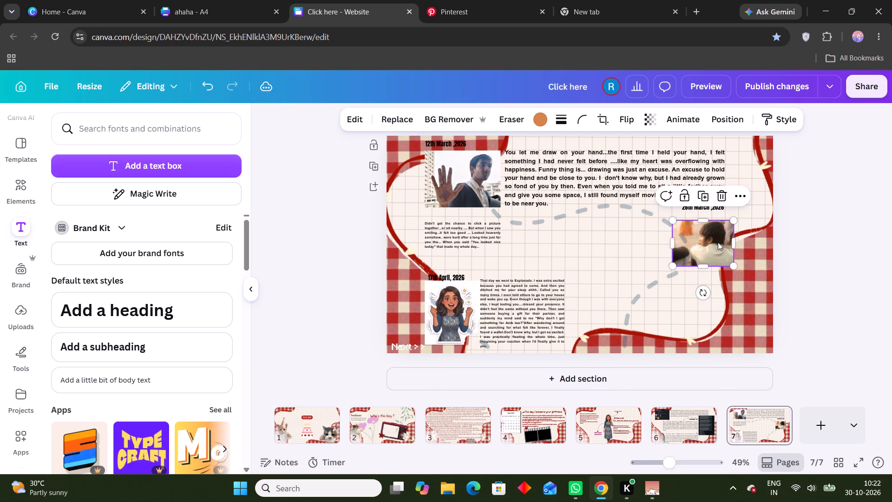
pyautogui.click(641, 231)
pyautogui.click(750, 249)
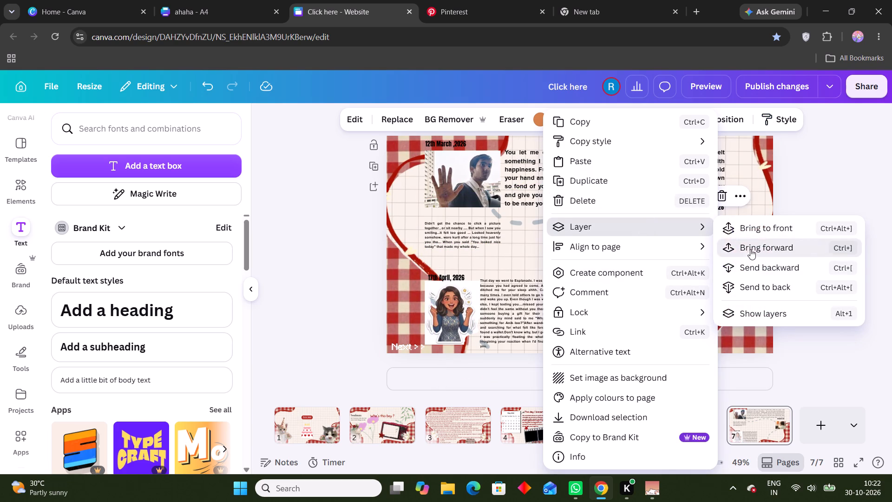
pyautogui.click(750, 249)
pyautogui.click(289, 257)
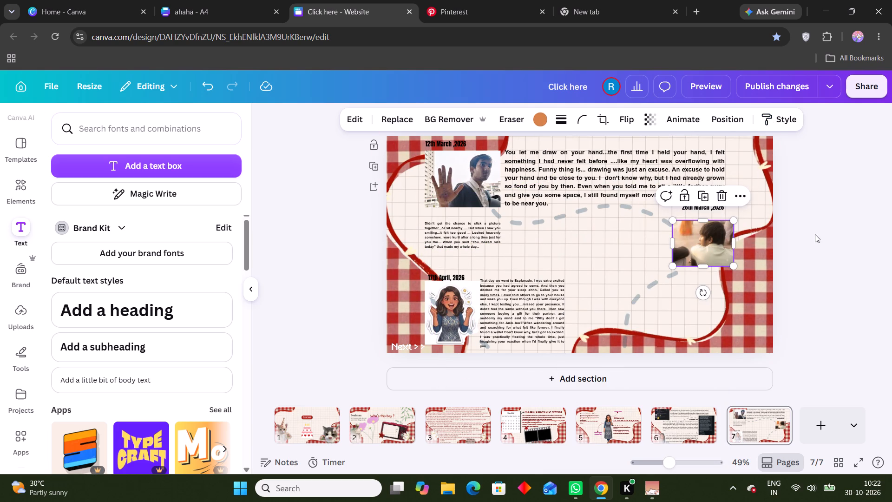
pyautogui.click(815, 234)
# Enlarge the 26th March photo from its lower-left corner.
pyautogui.click(697, 254)
pyautogui.moveTo(670, 267); pyautogui.dragTo(654, 273)
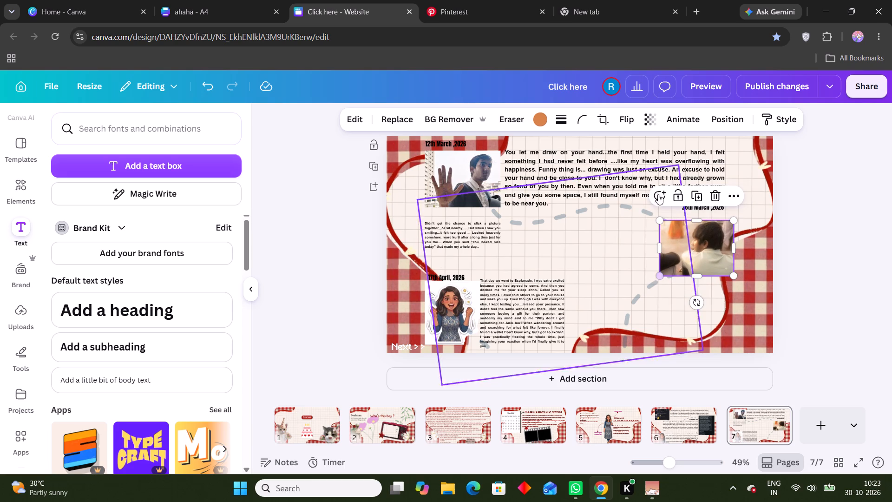
# Switch to Pinterest to view the film-strip collage pin.
pyautogui.click(511, 0)
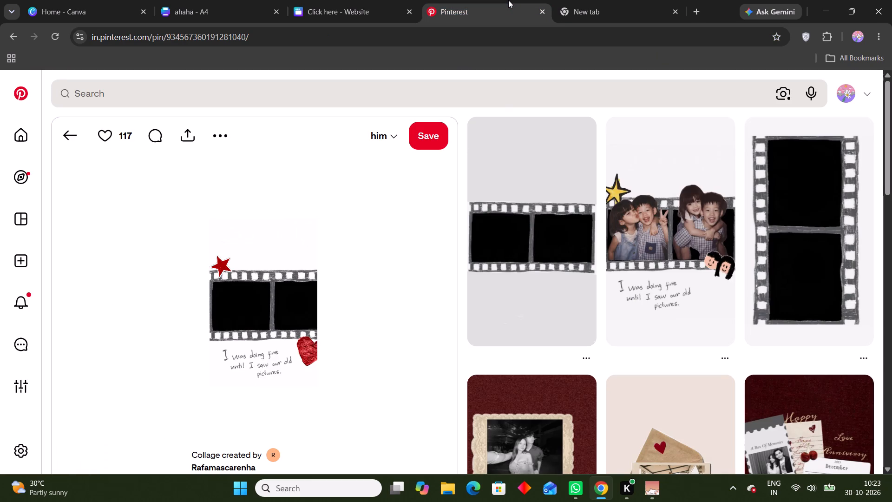
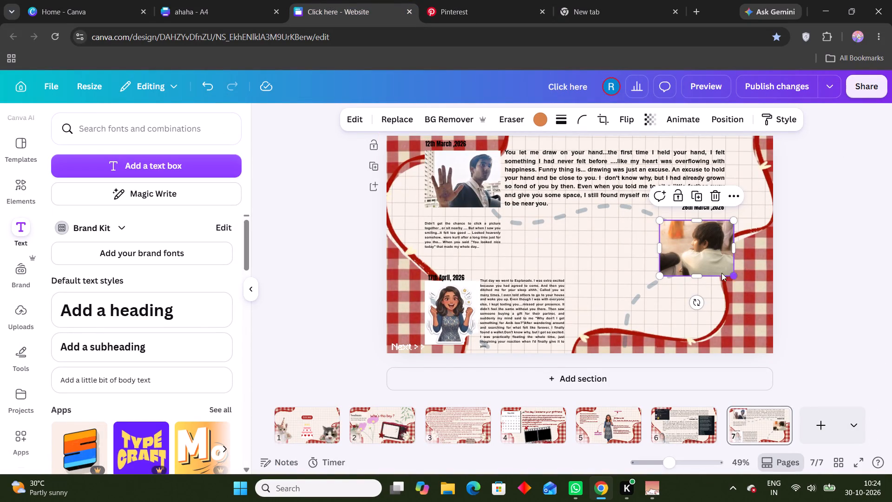
# Enlarge the 26th March photo from its lower-left corner and position it just below its date label.
pyautogui.moveTo(662, 277); pyautogui.dragTo(645, 285)
pyautogui.moveTo(690, 265); pyautogui.dragTo(694, 264)
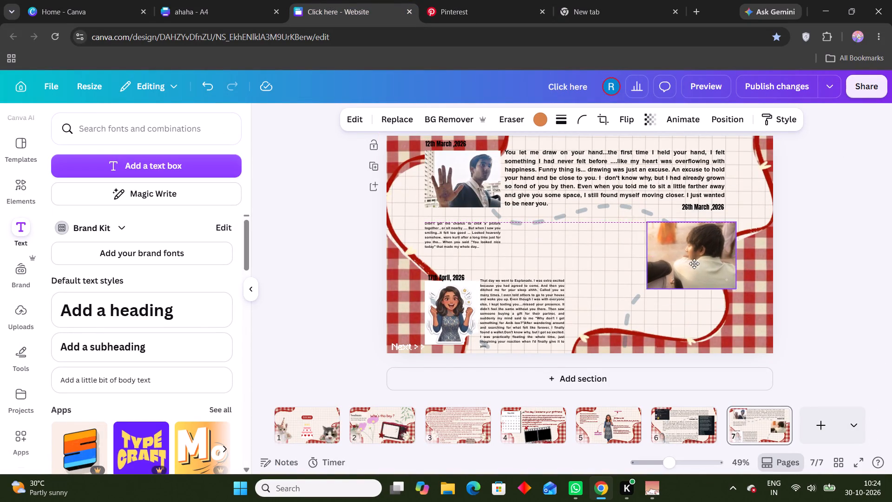
pyautogui.moveTo(694, 264); pyautogui.dragTo(708, 258)
pyautogui.click(480, 239)
pyautogui.click(388, 222)
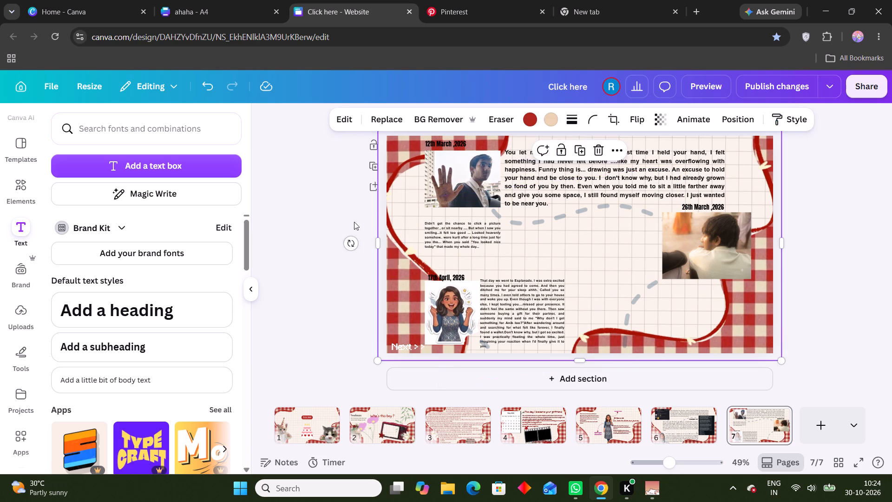
pyautogui.click(329, 224)
# Set the font size of the "Didn't get the chance to click a picture" paragraph to 16.3.
pyautogui.moveTo(444, 232); pyautogui.dragTo(498, 246)
pyautogui.click(449, 236)
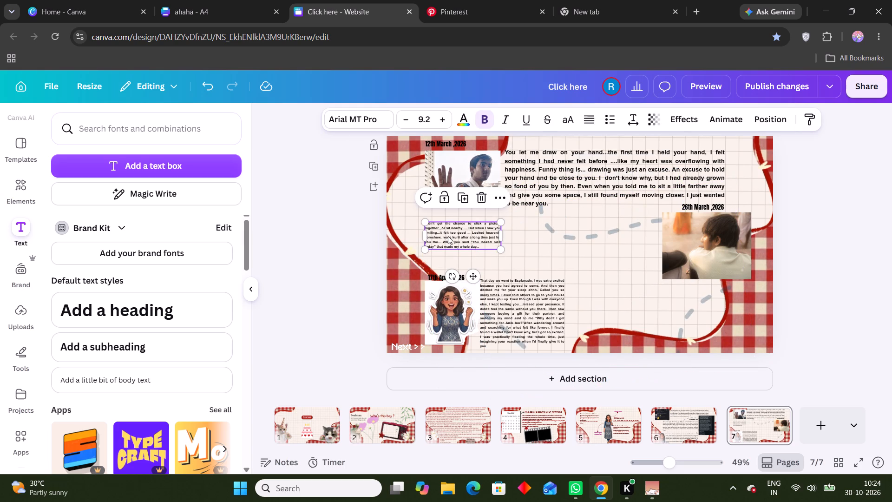
pyautogui.doubleClick(418, 121)
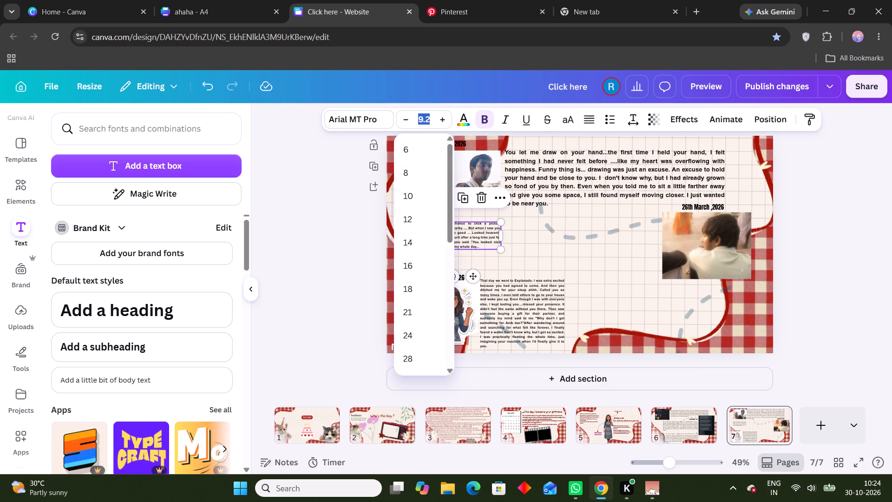
pyautogui.write('16..3')
pyautogui.press('Return')
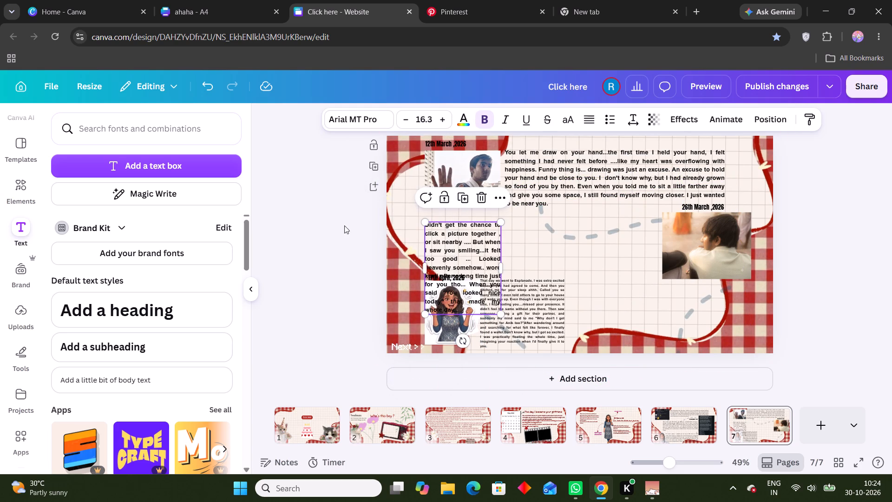
# Widen the "Didn't get the chance" text box to four lines and place it beside the 26th March photo.
pyautogui.moveTo(503, 264); pyautogui.dragTo(633, 262)
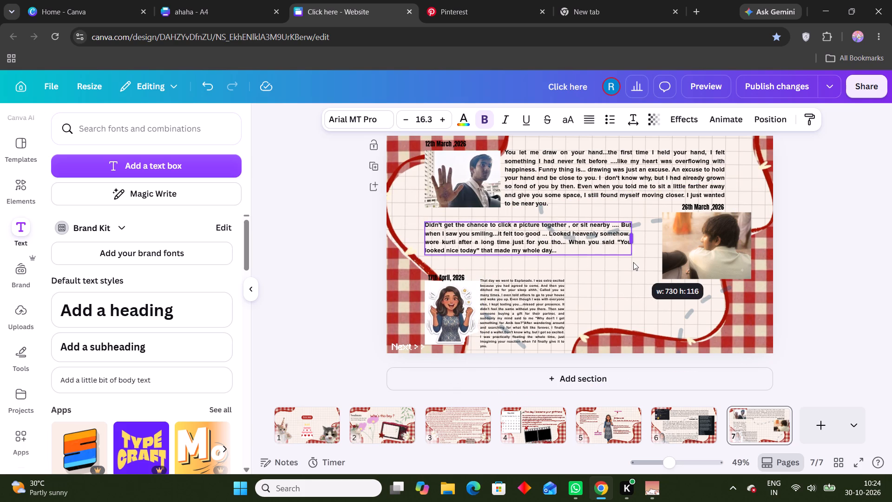
pyautogui.moveTo(633, 262); pyautogui.dragTo(623, 262)
pyautogui.moveTo(595, 252); pyautogui.dragTo(627, 258)
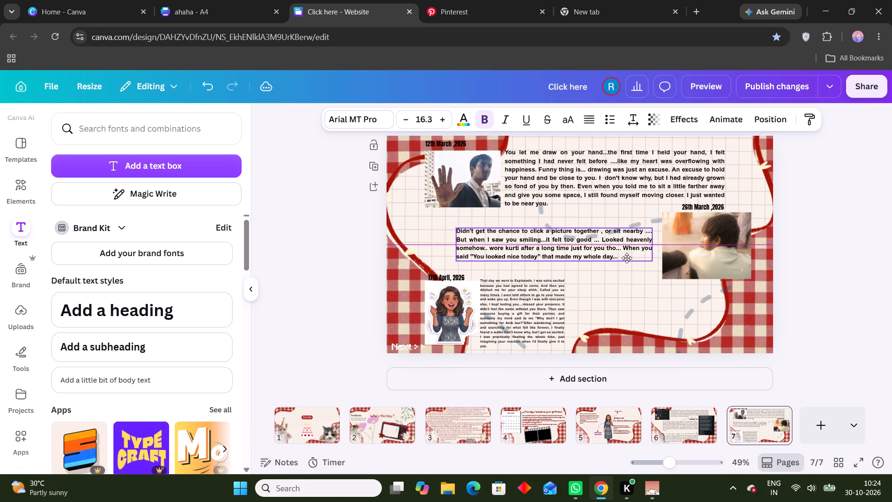
pyautogui.moveTo(627, 258); pyautogui.dragTo(627, 261)
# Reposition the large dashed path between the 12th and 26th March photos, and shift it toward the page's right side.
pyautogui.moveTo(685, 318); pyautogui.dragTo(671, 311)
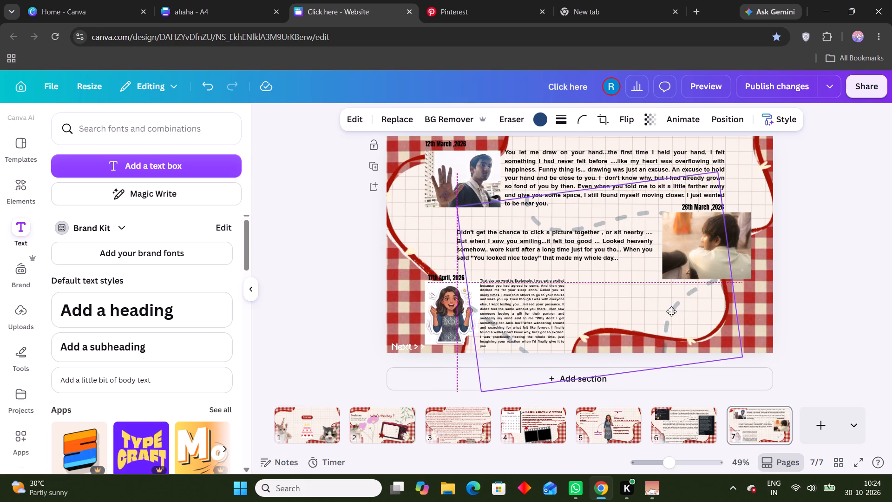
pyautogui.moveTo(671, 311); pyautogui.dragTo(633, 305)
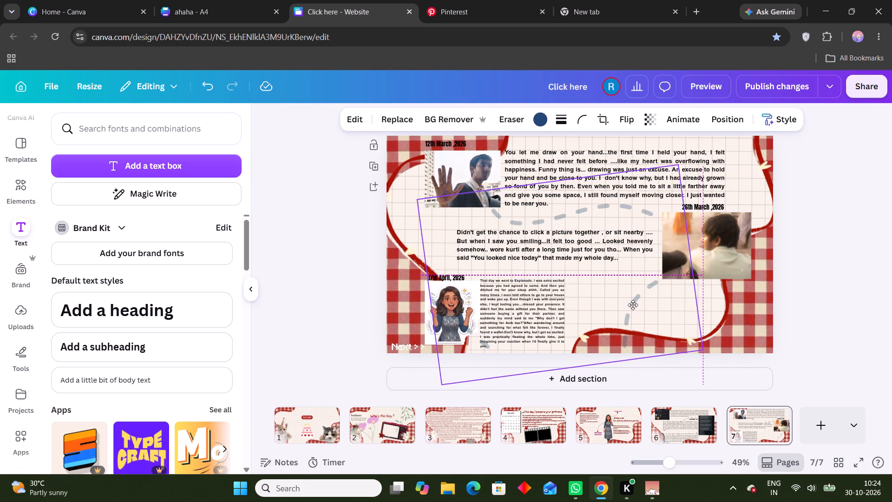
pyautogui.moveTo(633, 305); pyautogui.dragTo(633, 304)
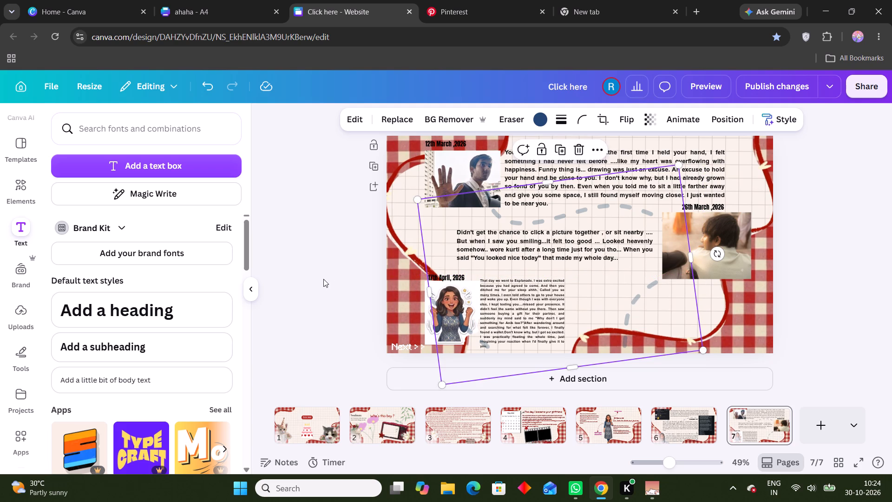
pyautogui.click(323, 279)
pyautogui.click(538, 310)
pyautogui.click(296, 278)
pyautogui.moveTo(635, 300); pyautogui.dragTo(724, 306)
# Set the 17th April Esplanade paragraph to font size 16.3 and widen its text box toward the right.
pyautogui.click(504, 314)
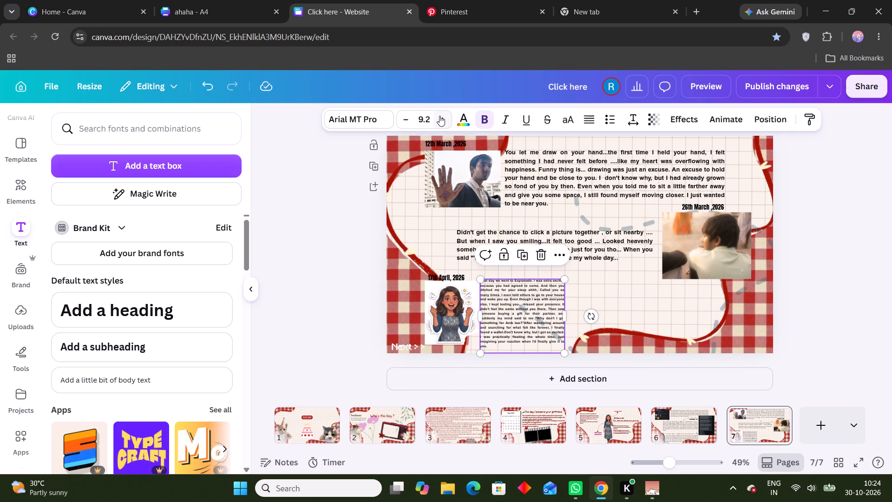
pyautogui.doubleClick(428, 117)
pyautogui.write('16.')
pyautogui.press('3')
pyautogui.press('Return')
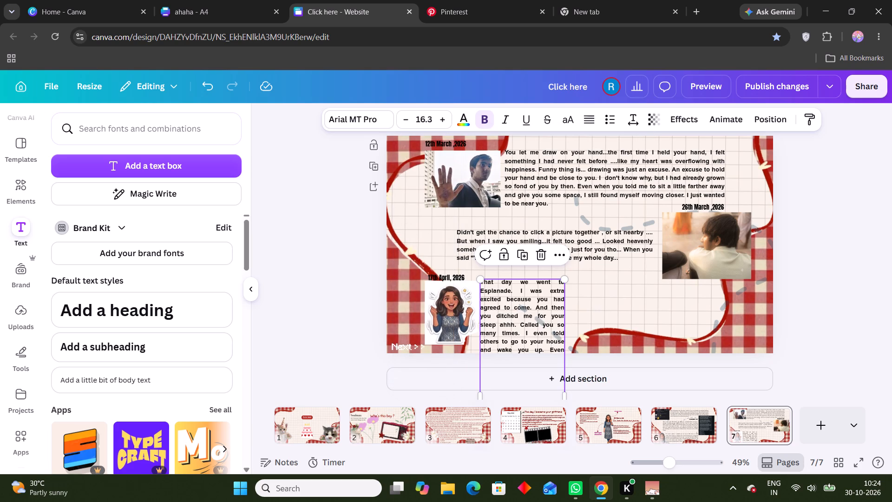
pyautogui.moveTo(567, 383); pyautogui.dragTo(656, 352)
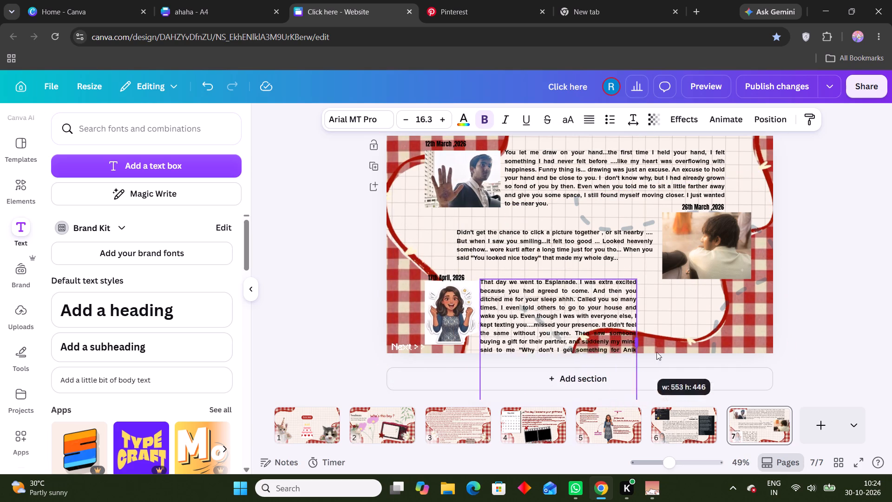
pyautogui.moveTo(656, 352); pyautogui.dragTo(684, 344)
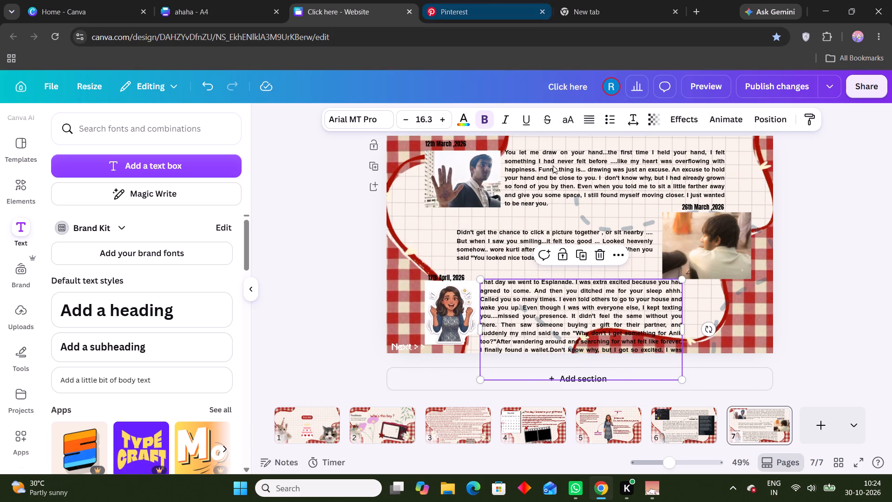
# Open YouTube in the empty browser tab and return to the Canva website design.
pyautogui.moveTo(534, 11); pyautogui.dragTo(542, 2)
pyautogui.click(594, 0)
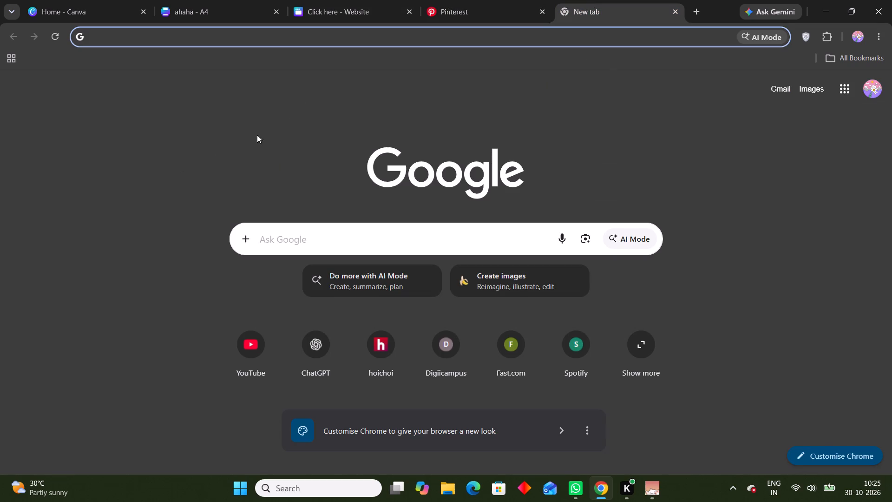
pyautogui.click(242, 339)
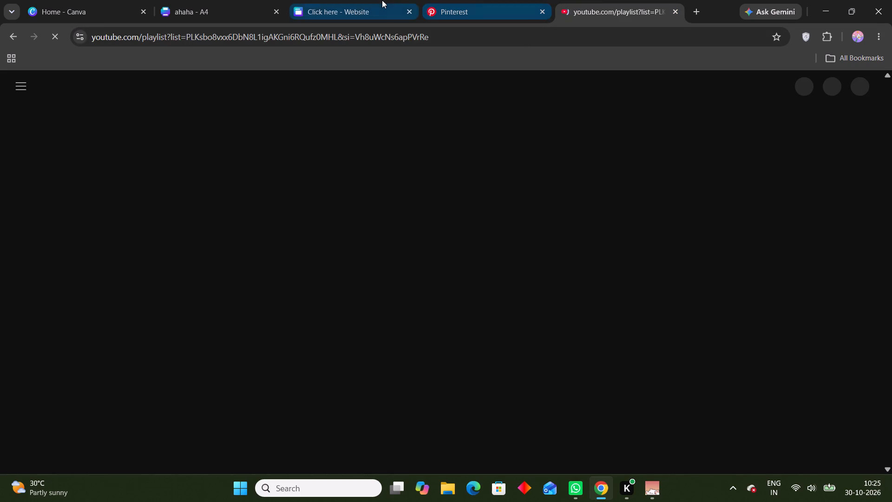
pyautogui.click(367, 0)
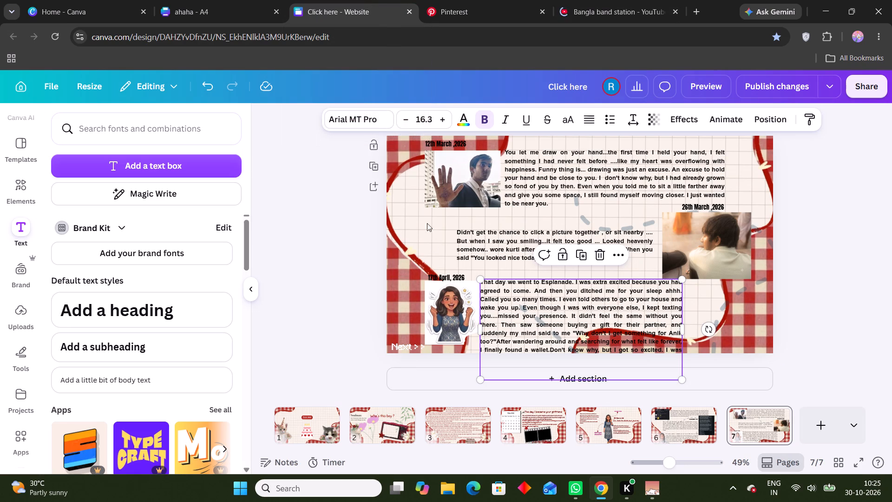
# Move the 17th April date label to the page's left edge and raise the cartoon girl picture slightly.
pyautogui.moveTo(435, 280); pyautogui.dragTo(433, 273)
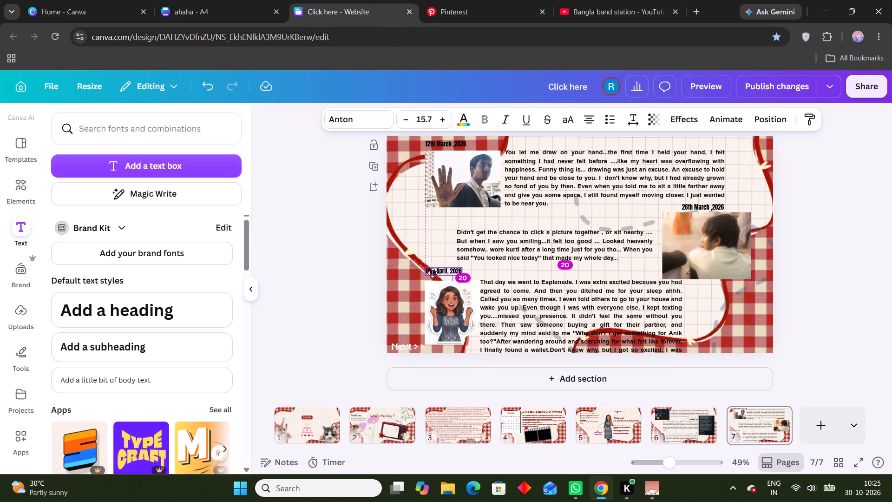
pyautogui.moveTo(433, 273); pyautogui.dragTo(394, 273)
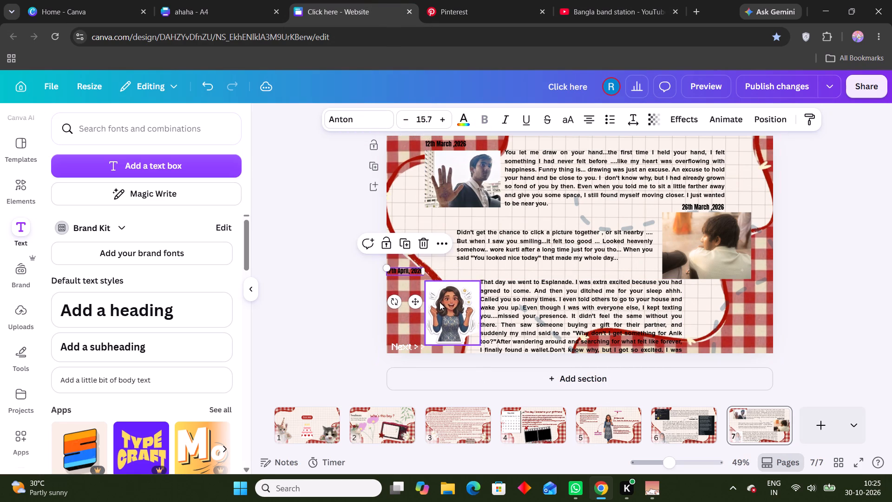
pyautogui.moveTo(445, 304); pyautogui.dragTo(443, 290)
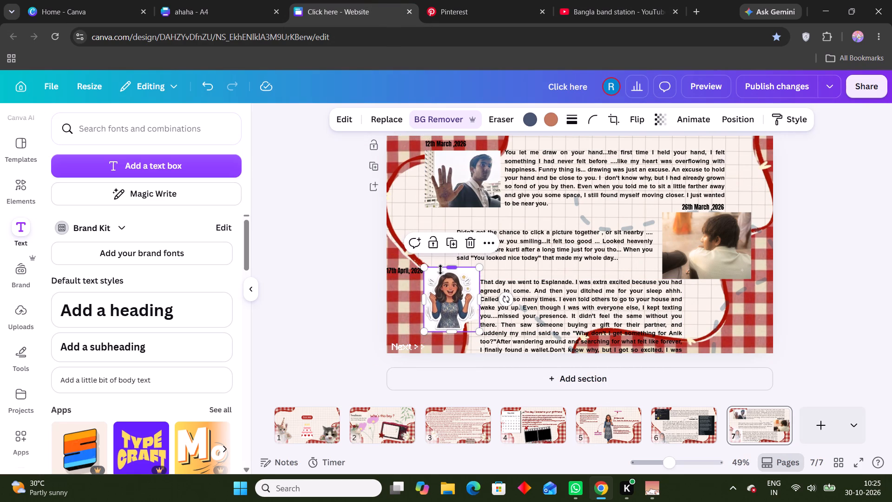
# Reset the pixel eraser edits on the cartoon girl picture and remove its white background.
pyautogui.click(455, 118)
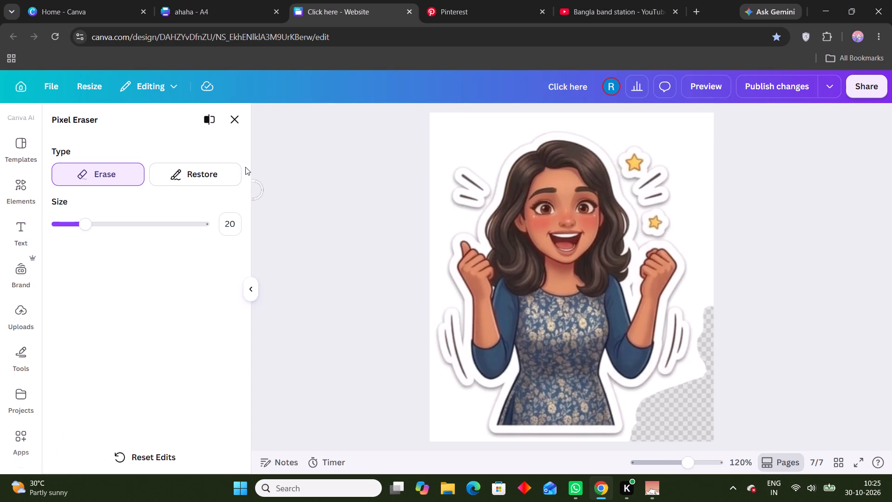
pyautogui.click(176, 458)
pyautogui.click(545, 302)
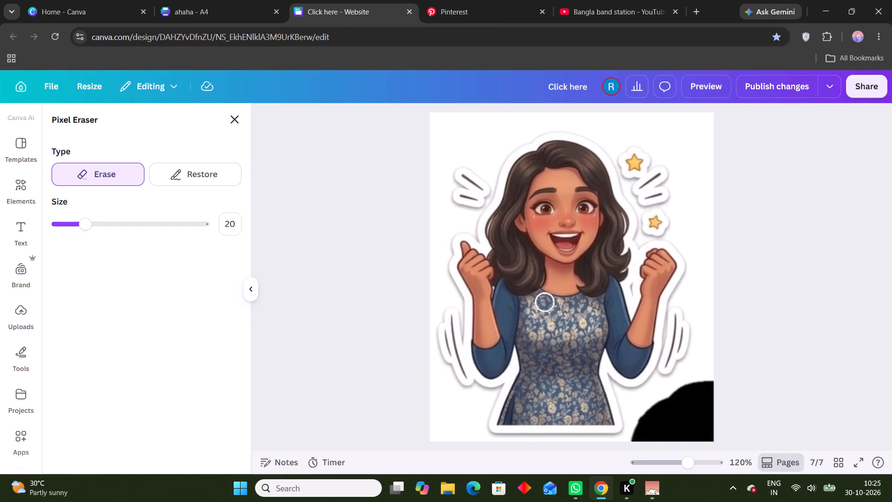
pyautogui.click(479, 139)
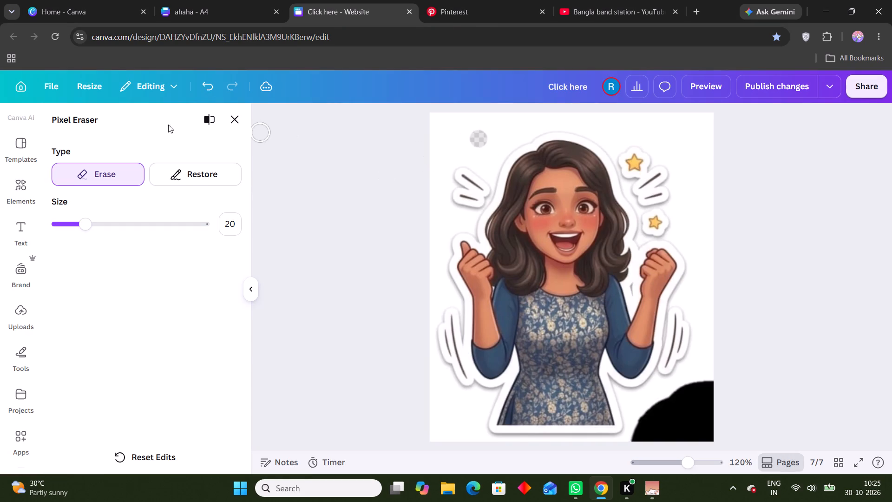
pyautogui.click(242, 121)
pyautogui.click(443, 115)
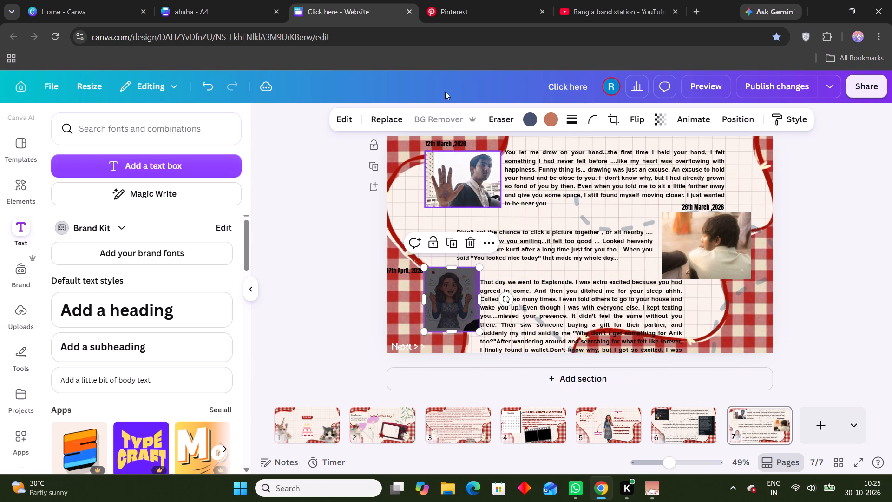
pyautogui.click(499, 0)
pyautogui.click(339, 0)
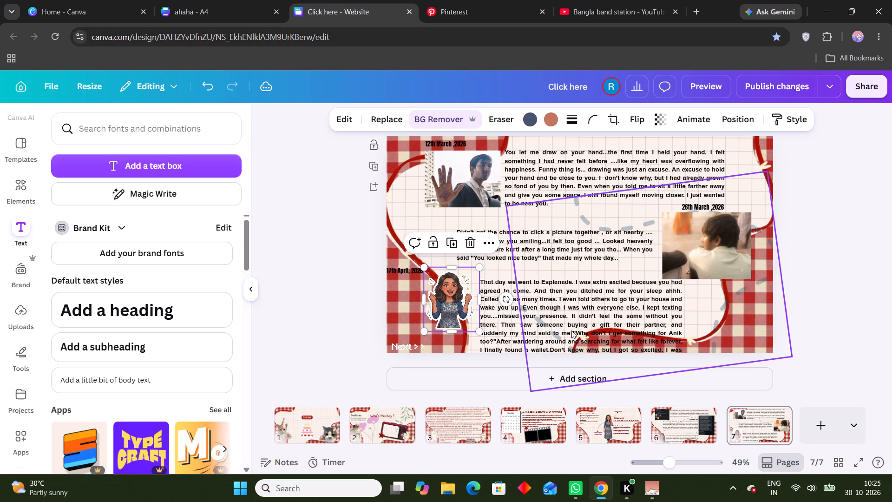
# Move the cartoon girl cutout left beneath the 17th April label and enlarge it slightly.
pyautogui.moveTo(450, 314); pyautogui.dragTo(432, 318)
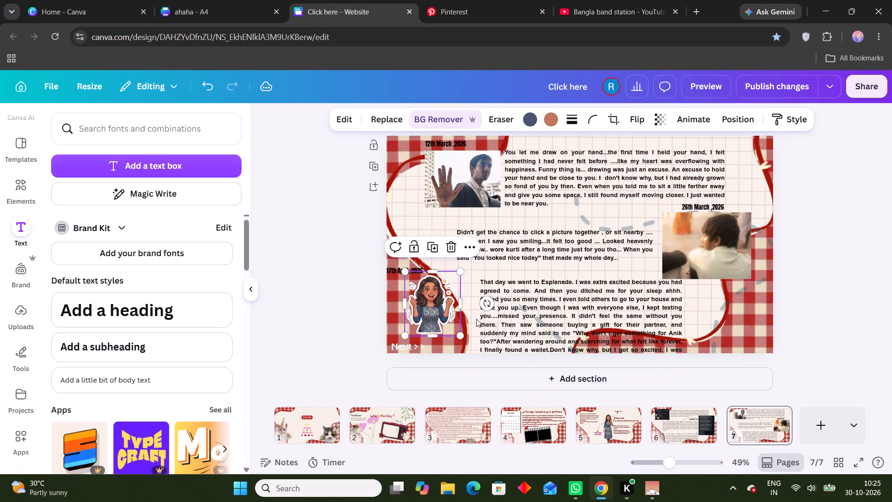
pyautogui.moveTo(460, 337); pyautogui.dragTo(473, 352)
pyautogui.moveTo(457, 331); pyautogui.dragTo(457, 324)
# Move the 17th April paragraph up and left beside the cartoon girl, and nudge the paragraph above it upward.
pyautogui.click(532, 322)
pyautogui.moveTo(496, 326); pyautogui.dragTo(481, 315)
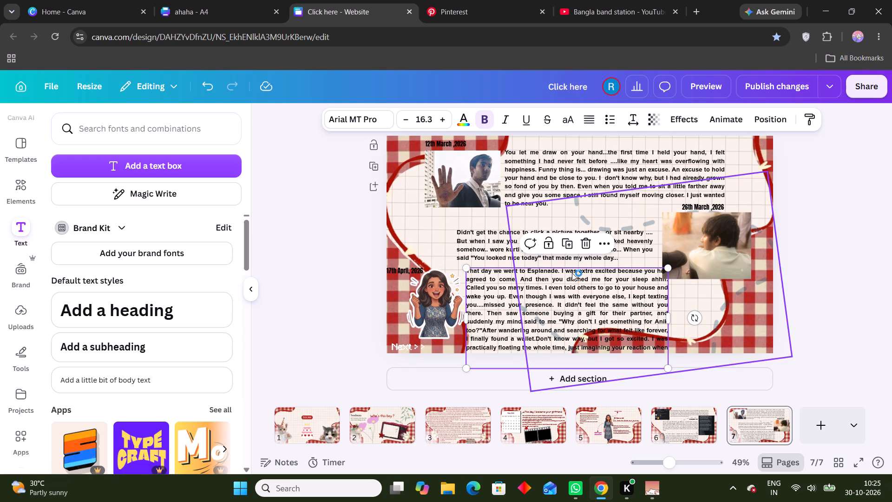
pyautogui.moveTo(470, 251); pyautogui.dragTo(470, 244)
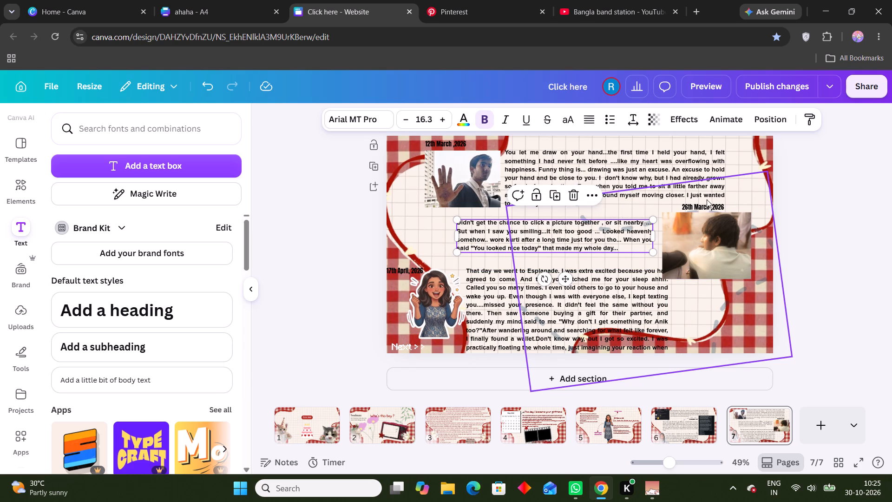
# Move the 26th March photo aside and shift the large dashed path to the page's upper-left, behind the 12th March photo.
pyautogui.moveTo(708, 207); pyautogui.dragTo(714, 205)
pyautogui.moveTo(675, 229); pyautogui.dragTo(621, 239)
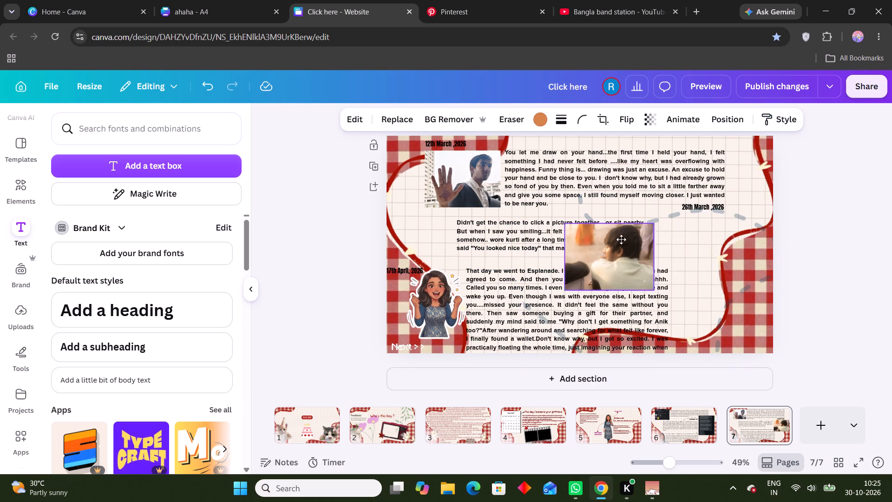
pyautogui.moveTo(621, 239); pyautogui.dragTo(698, 271)
pyautogui.moveTo(684, 239); pyautogui.dragTo(658, 239)
pyautogui.moveTo(669, 236); pyautogui.dragTo(428, 222)
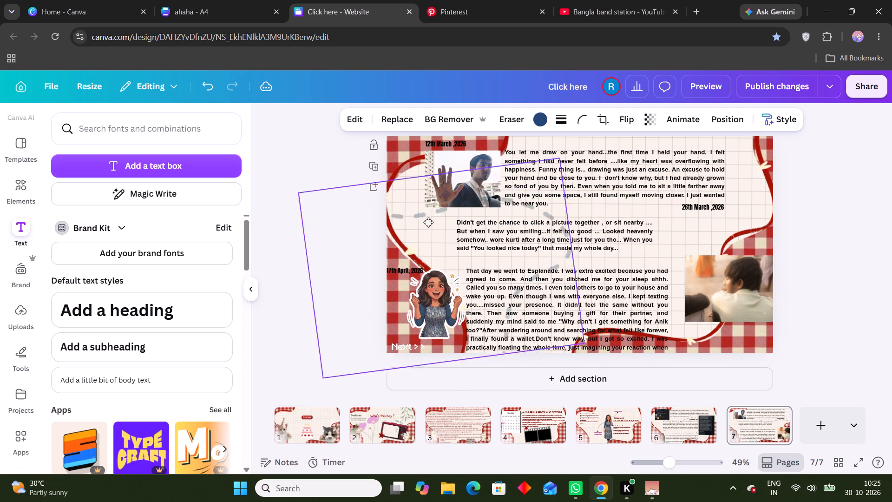
pyautogui.moveTo(428, 222); pyautogui.dragTo(361, 182)
# Move the 26th March date label to the page's right edge and reposition its photo near the label.
pyautogui.moveTo(726, 283); pyautogui.dragTo(710, 240)
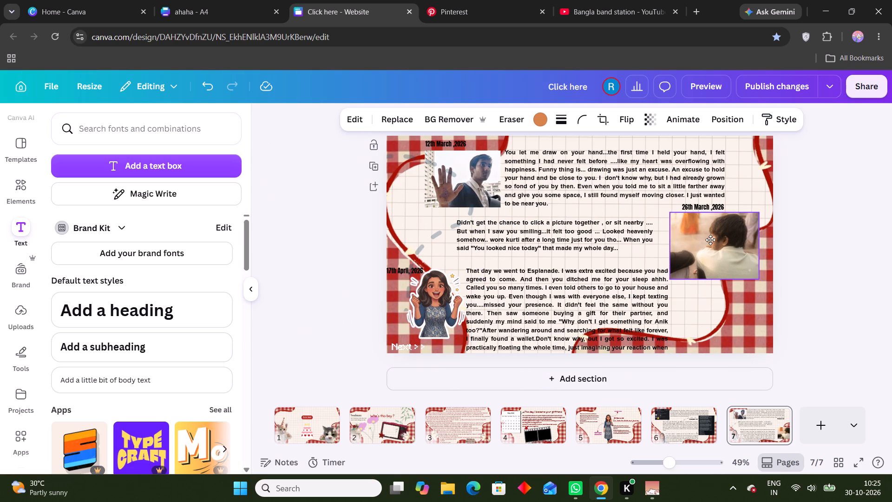
pyautogui.moveTo(710, 240); pyautogui.dragTo(718, 239)
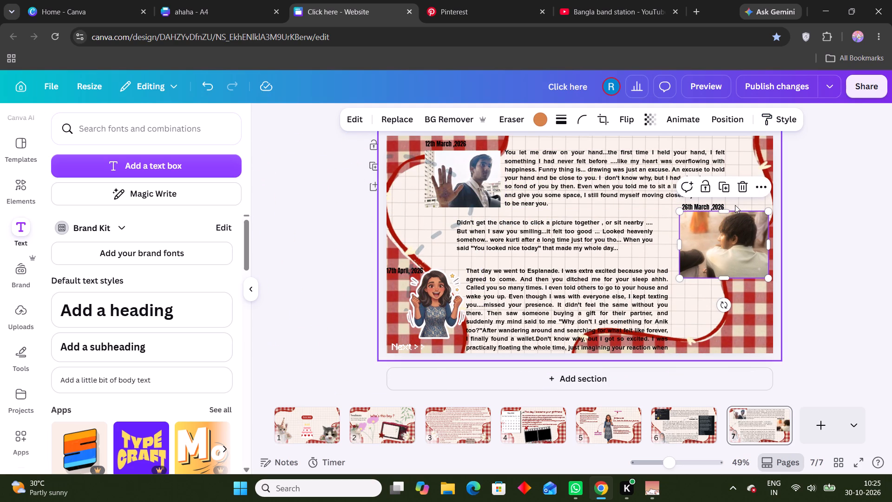
pyautogui.moveTo(713, 231); pyautogui.dragTo(711, 250)
pyautogui.click(706, 222)
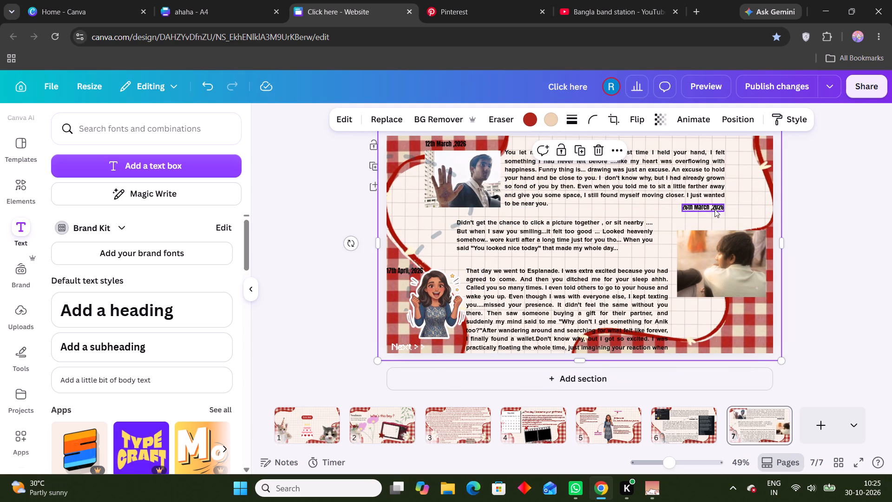
pyautogui.moveTo(715, 209); pyautogui.dragTo(761, 209)
pyautogui.moveTo(708, 280); pyautogui.dragTo(708, 279)
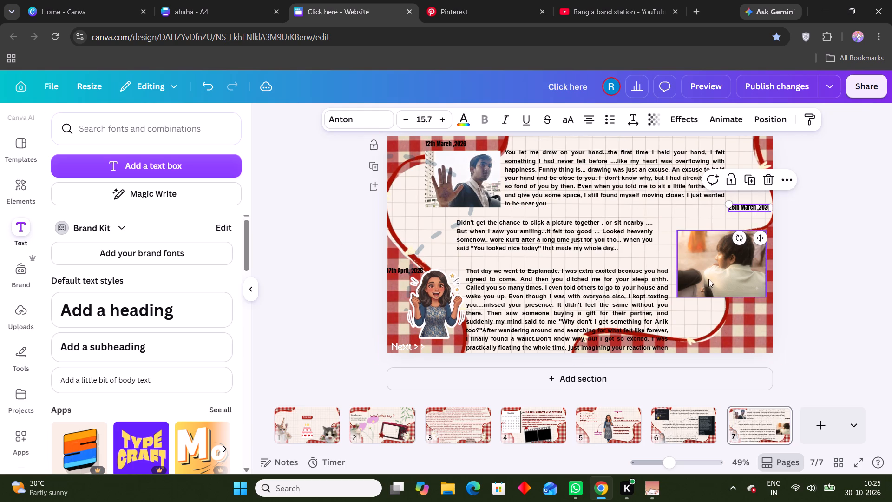
pyautogui.moveTo(708, 279); pyautogui.dragTo(698, 252)
# Switch to the YouTube tab and open the YouTube home page.
pyautogui.click(562, 0)
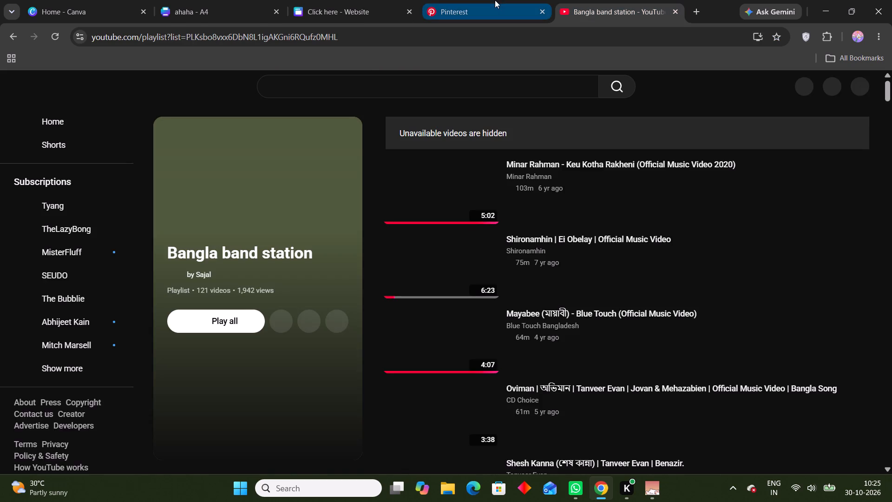
pyautogui.click(64, 119)
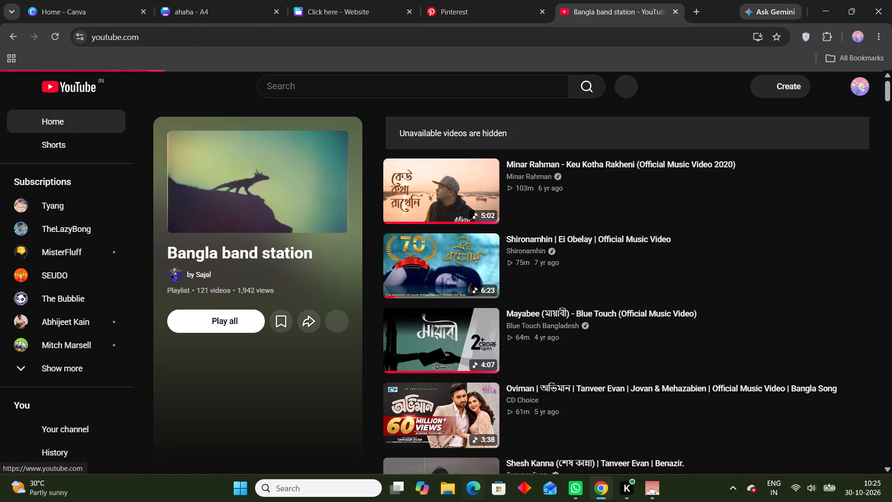
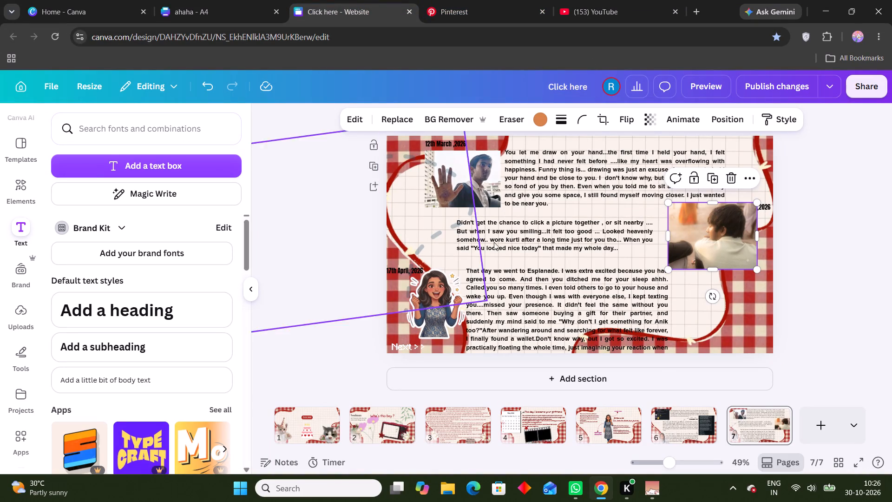
# Shrink the 26th March photo slightly and move its date label beside it, just above the second paragraph's end.
pyautogui.moveTo(670, 271); pyautogui.dragTo(688, 258)
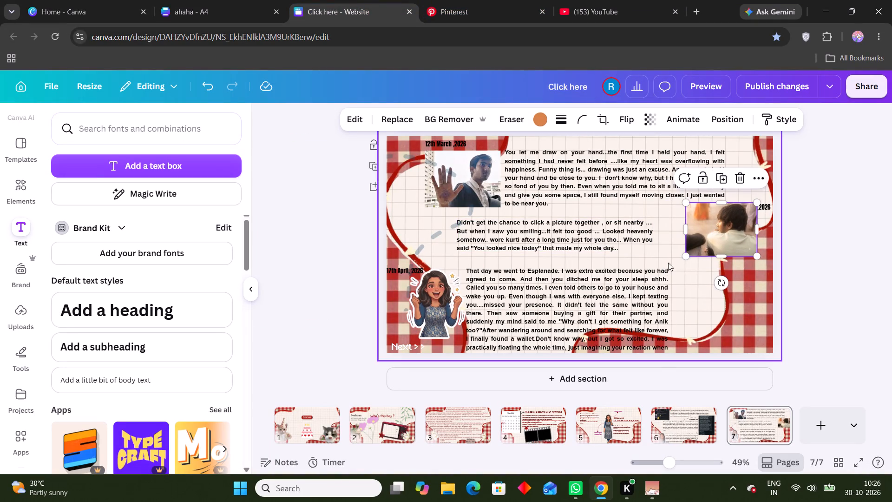
pyautogui.click(684, 257)
pyautogui.click(698, 229)
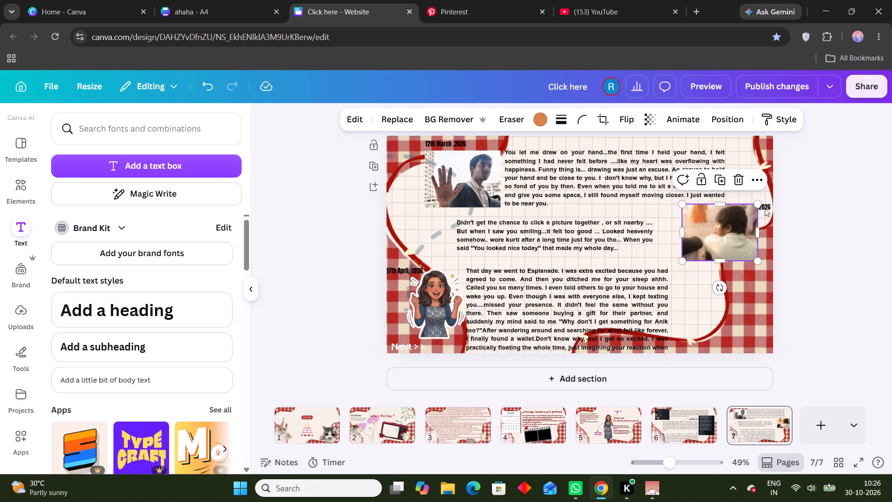
pyautogui.moveTo(765, 209); pyautogui.dragTo(668, 209)
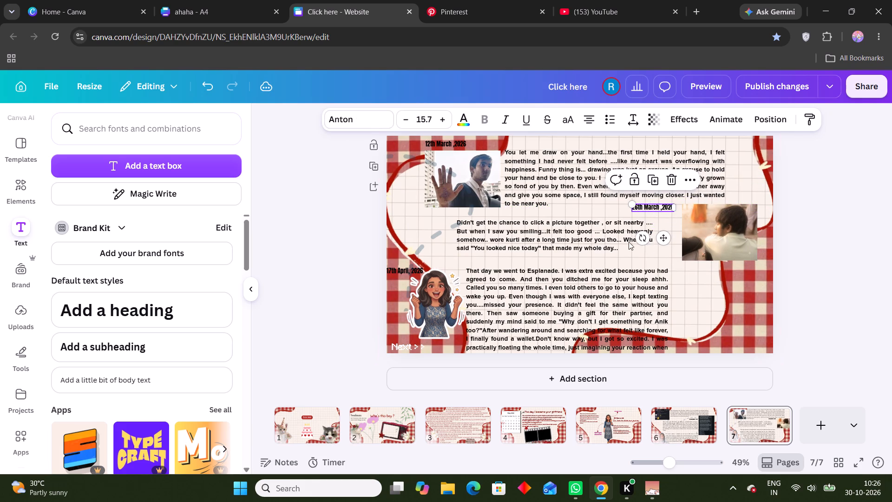
# Nudge the "Didn't get the chance" paragraph up beneath the 26th March label and widen it toward the photo.
pyautogui.moveTo(624, 246); pyautogui.dragTo(631, 243)
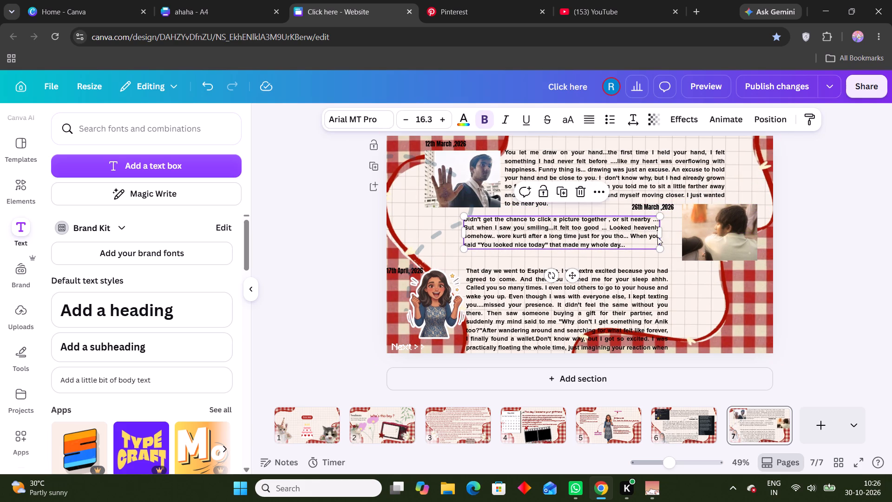
pyautogui.moveTo(661, 233); pyautogui.dragTo(676, 233)
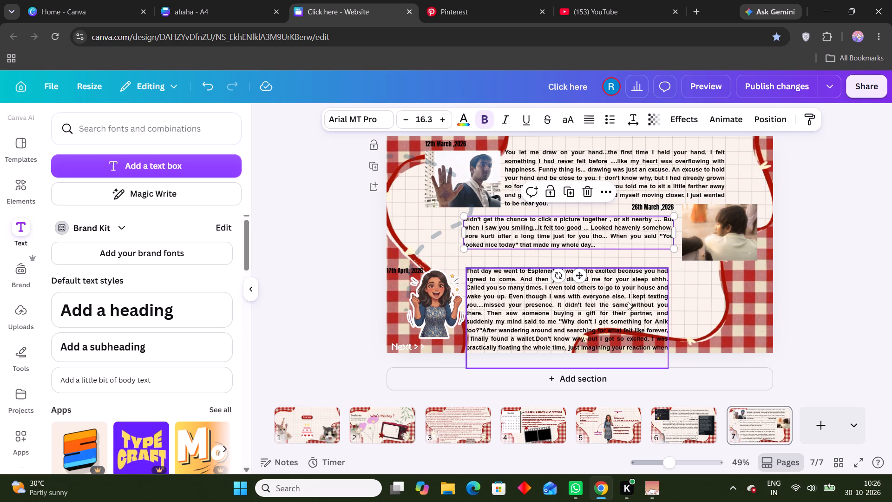
# Move the Esplanade paragraph up under the second paragraph and widen its text box to about 764.
pyautogui.moveTo(628, 302); pyautogui.dragTo(627, 288)
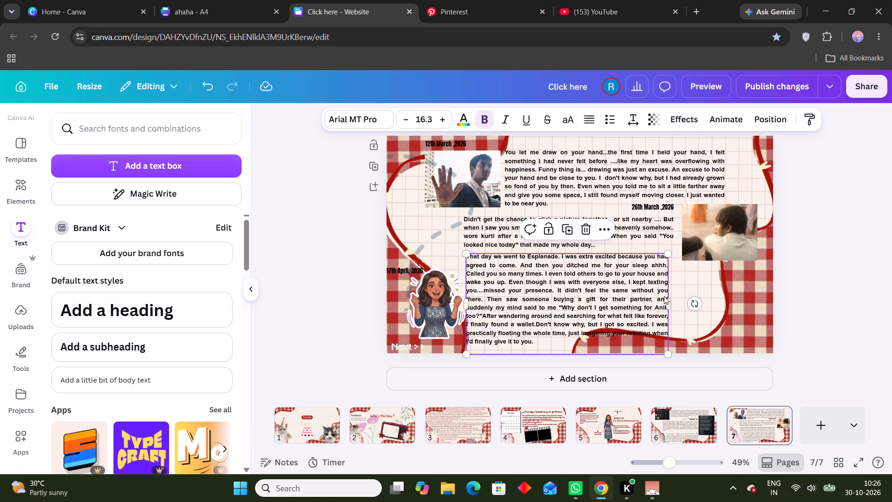
pyautogui.moveTo(669, 302); pyautogui.dragTo(678, 302)
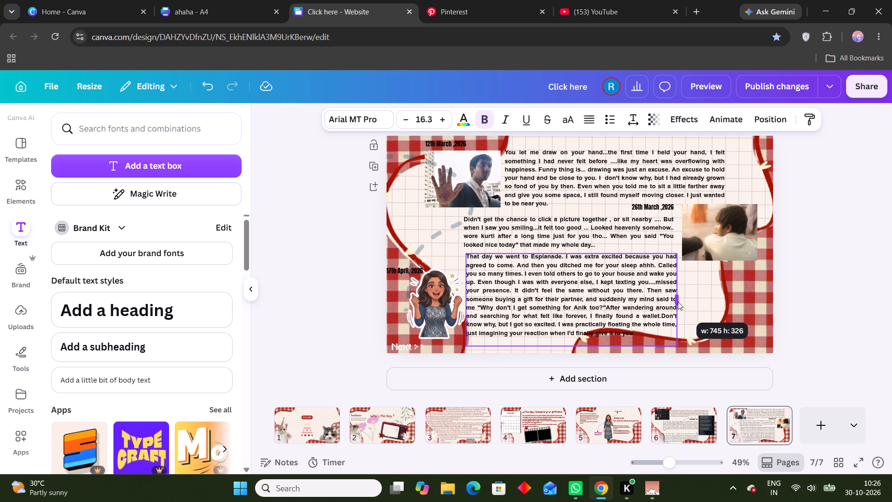
pyautogui.moveTo(678, 302); pyautogui.dragTo(683, 302)
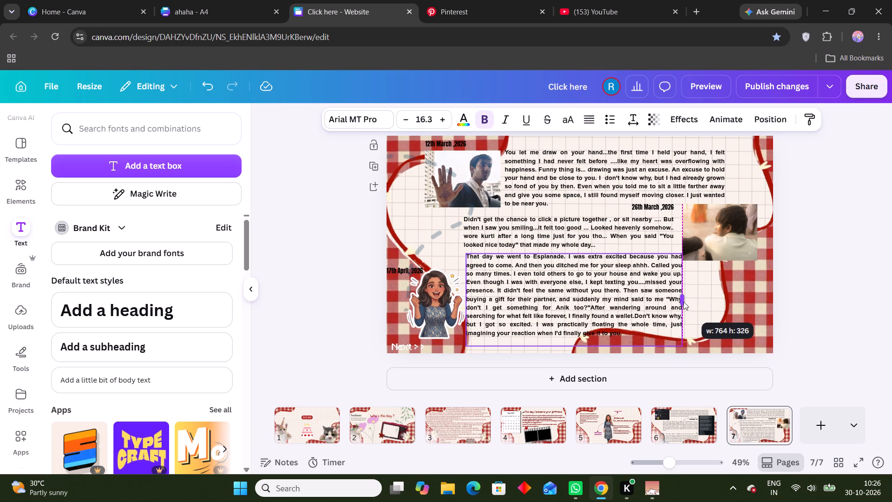
pyautogui.moveTo(683, 302); pyautogui.dragTo(684, 302)
# Nudge the 26th March photo slightly right to leave a gap beside the paragraphs.
pyautogui.moveTo(712, 250); pyautogui.dragTo(721, 249)
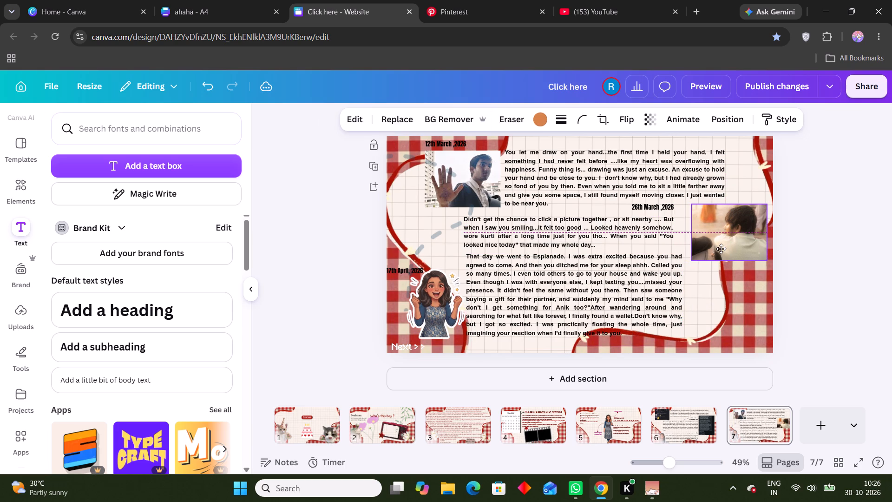
pyautogui.moveTo(721, 249); pyautogui.dragTo(715, 247)
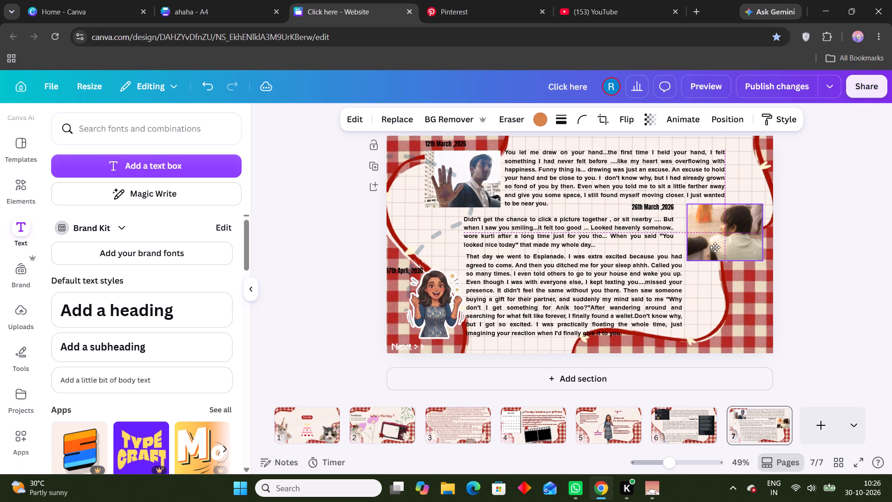
pyautogui.moveTo(715, 247); pyautogui.dragTo(716, 247)
pyautogui.click(881, 228)
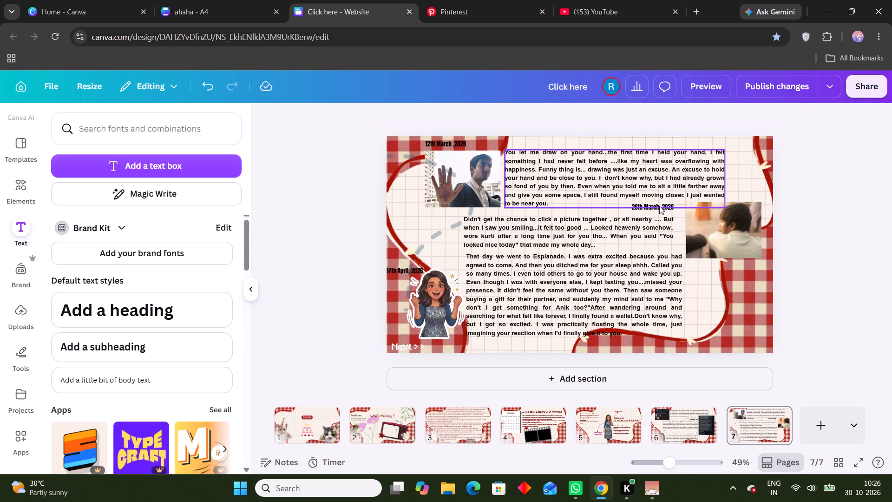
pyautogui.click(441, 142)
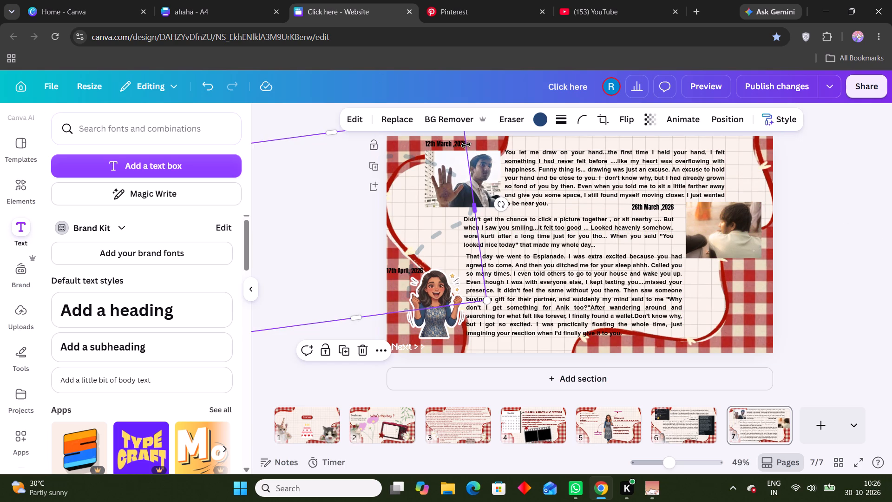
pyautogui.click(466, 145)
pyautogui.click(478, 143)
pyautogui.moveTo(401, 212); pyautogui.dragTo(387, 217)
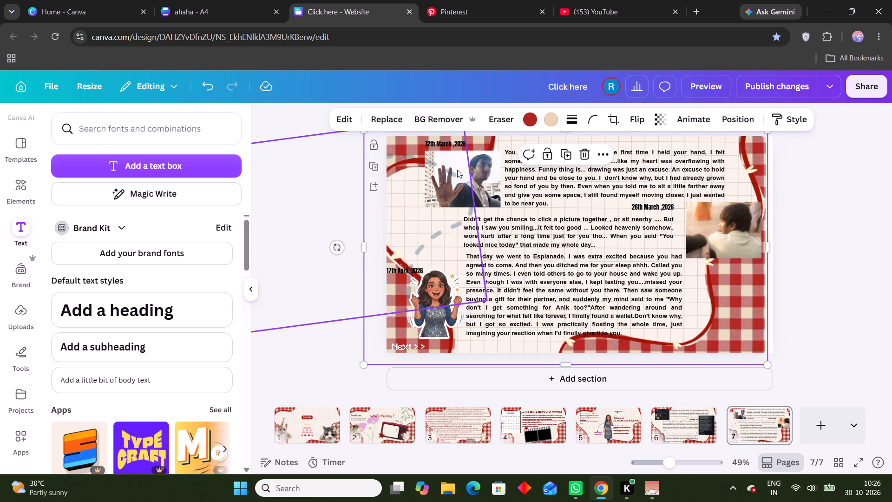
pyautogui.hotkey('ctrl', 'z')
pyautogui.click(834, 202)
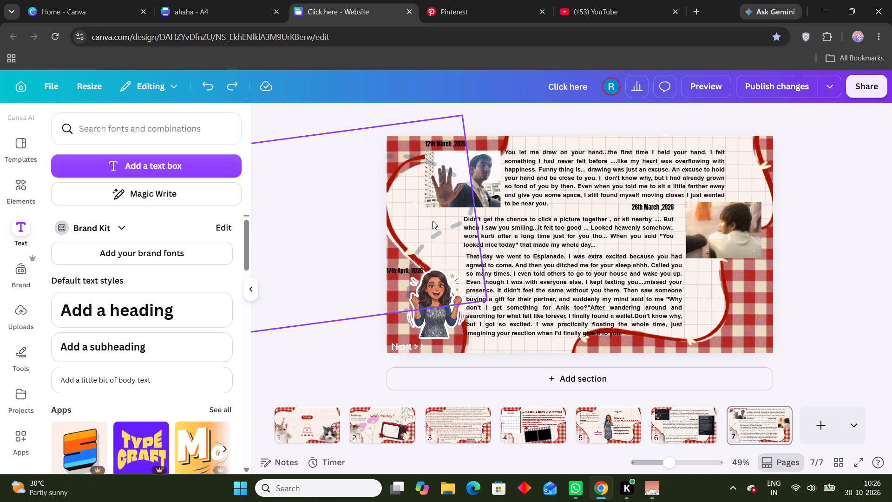
# Shift the dashed path left, clear of the 12th March, 2026 date label, and colour the label's text white.
pyautogui.moveTo(428, 241); pyautogui.dragTo(407, 244)
pyautogui.click(458, 142)
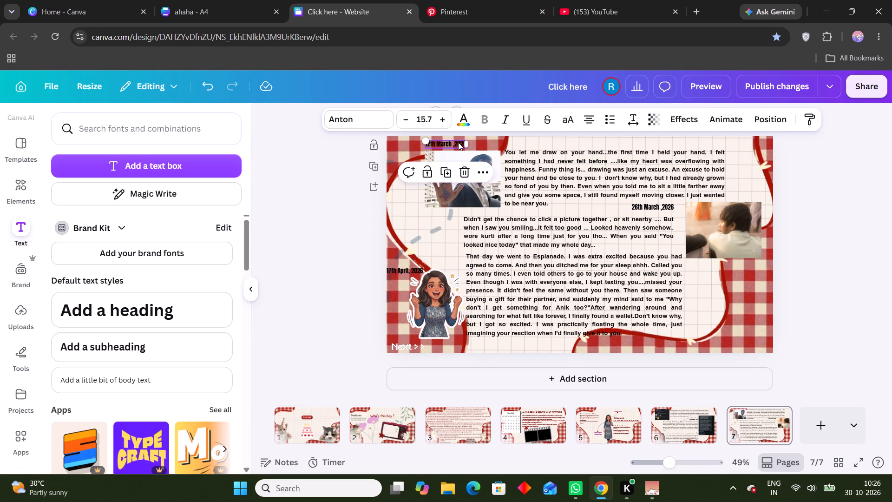
pyautogui.doubleClick(458, 142)
pyautogui.click(477, 116)
pyautogui.click(467, 122)
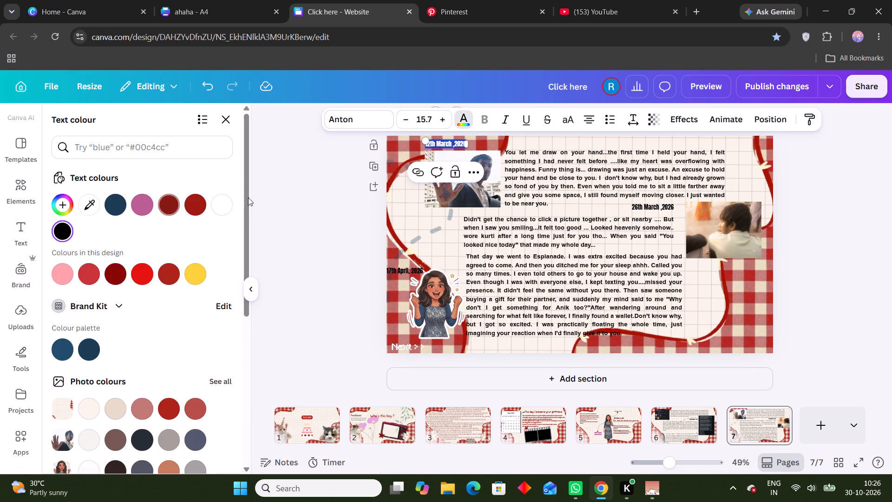
pyautogui.click(228, 203)
pyautogui.click(296, 235)
# Move the dashed path to the page's centre so it winds behind the three paragraphs.
pyautogui.click(402, 271)
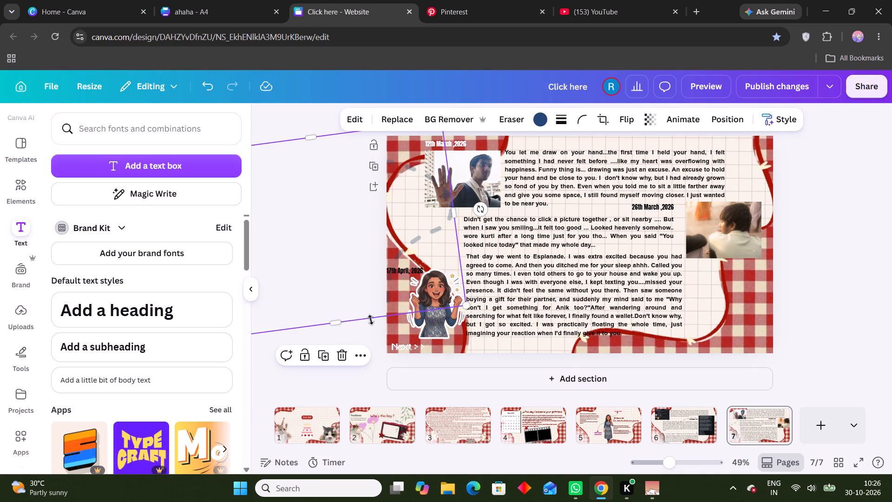
pyautogui.moveTo(372, 308); pyautogui.dragTo(623, 342)
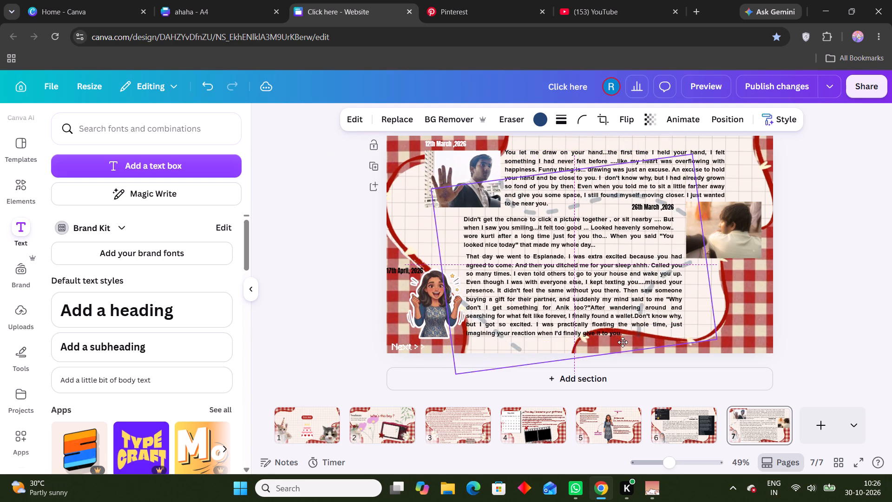
pyautogui.moveTo(623, 342); pyautogui.dragTo(629, 353)
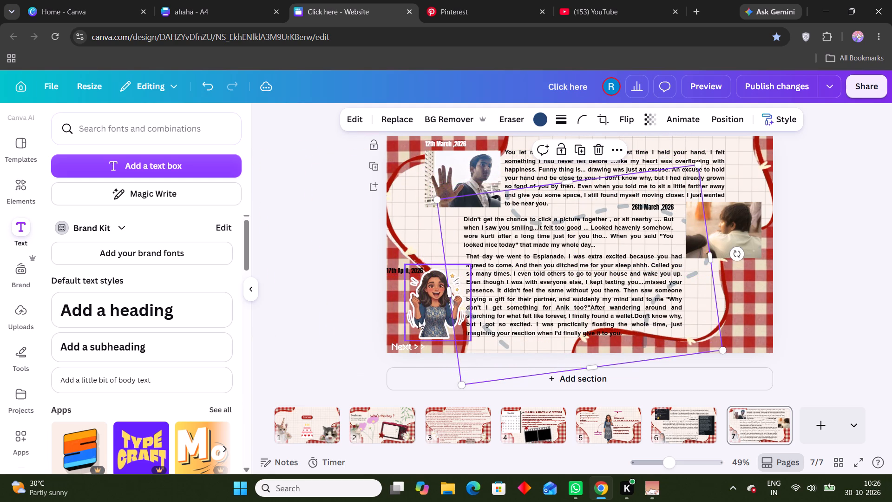
# Colour the 17th April, 2026 date label white and nudge it slightly up and right above the cartoon girl.
pyautogui.click(402, 276)
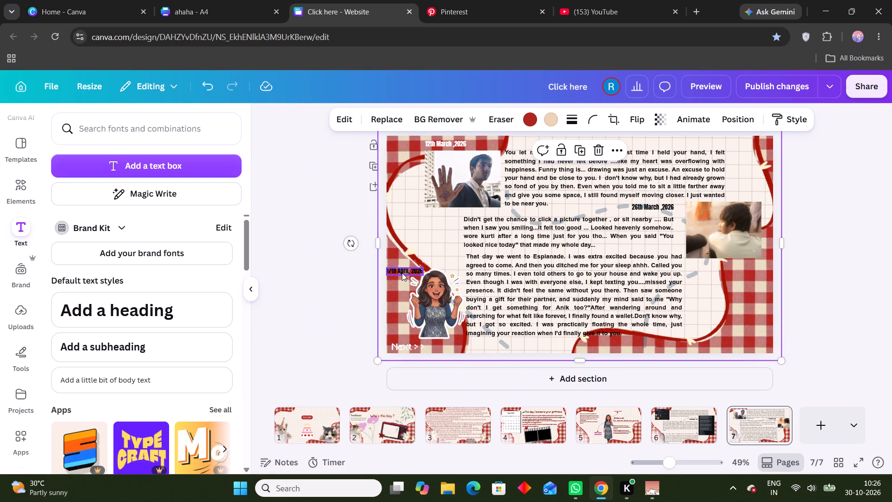
pyautogui.doubleClick(402, 273)
pyautogui.click(459, 124)
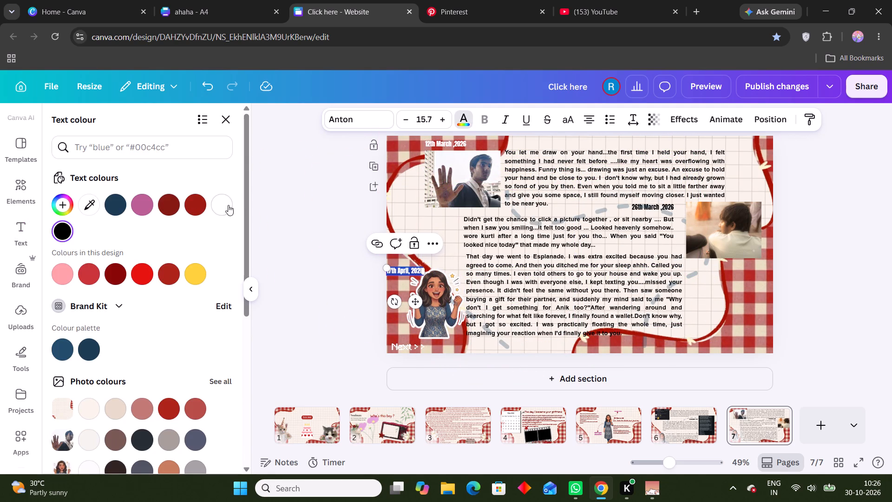
pyautogui.click(228, 205)
pyautogui.click(326, 208)
pyautogui.moveTo(337, 304); pyautogui.dragTo(344, 299)
pyautogui.click(415, 272)
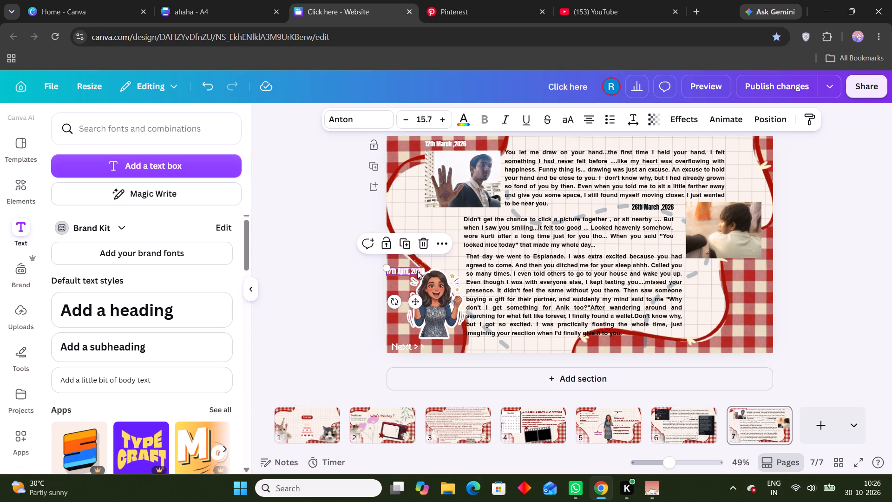
pyautogui.moveTo(804, 431); pyautogui.dragTo(746, 417)
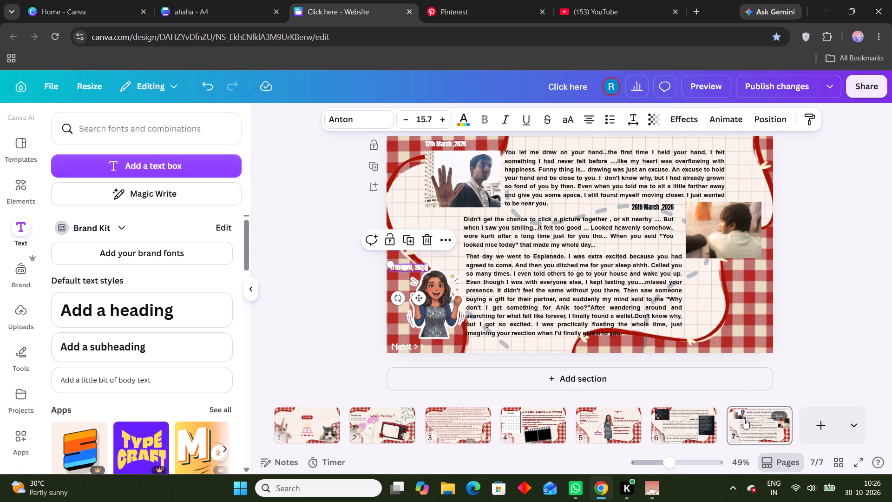
# Duplicate page 7 and delete the copy's photos, paragraphs, date labels and dashed path, keeping the background and "Next > >" text.
pyautogui.click(767, 429)
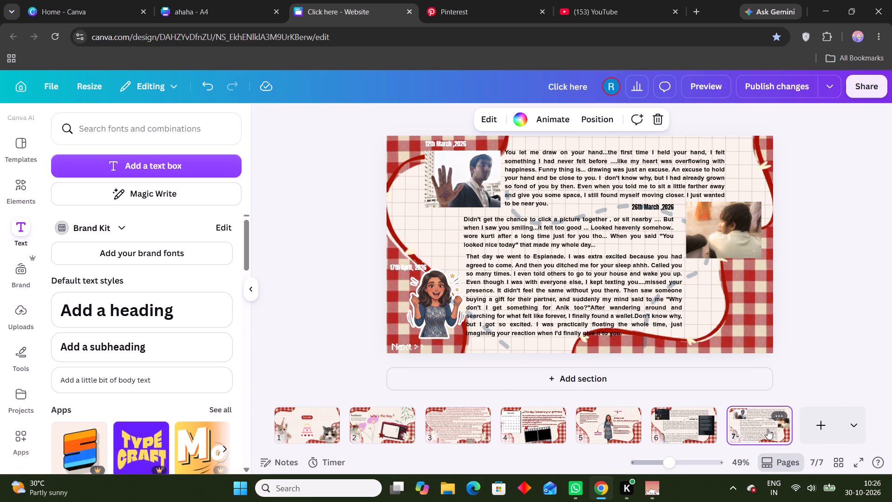
pyautogui.hotkey('ctrl', 'd')
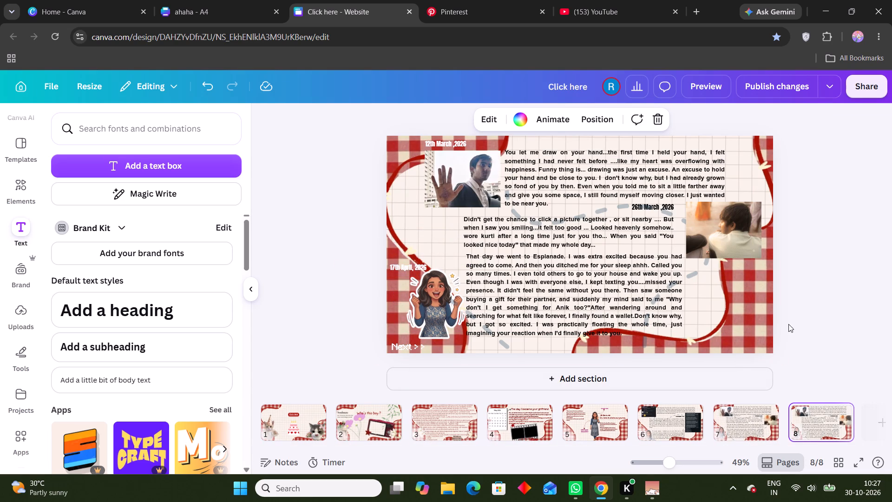
pyautogui.moveTo(779, 341); pyautogui.dragTo(316, 137)
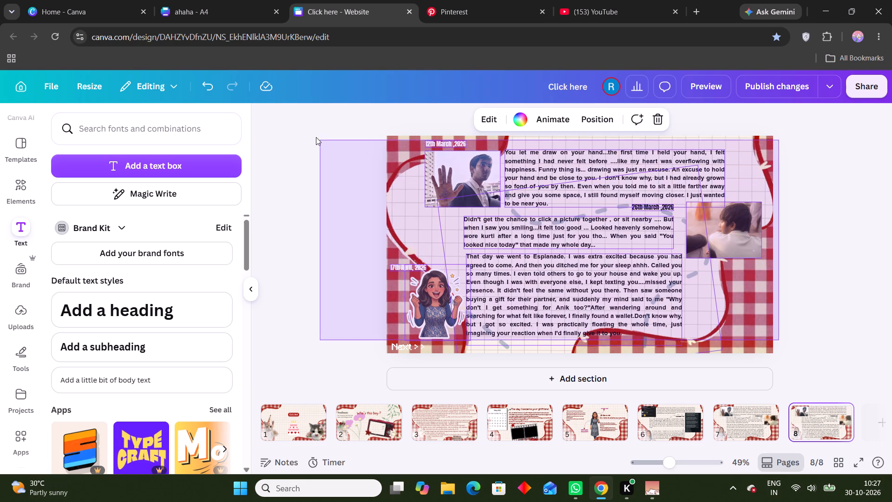
pyautogui.moveTo(316, 137); pyautogui.dragTo(313, 135)
pyautogui.press('Delete')
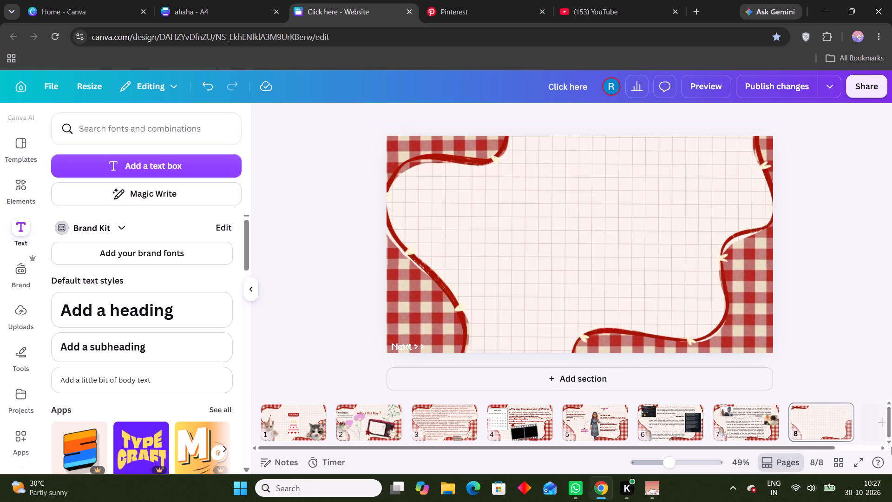
# Link the "Next > >" text on page 7 to page 8 - Untitled.
pyautogui.click(750, 427)
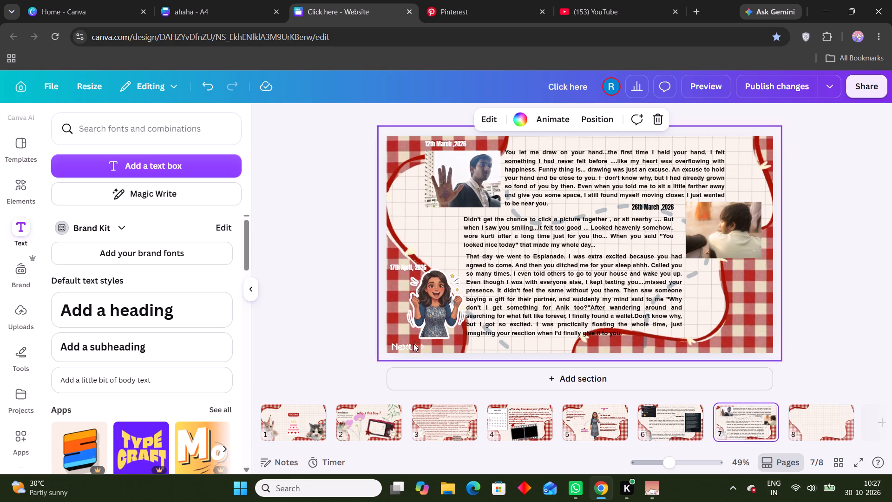
pyautogui.doubleClick(400, 350)
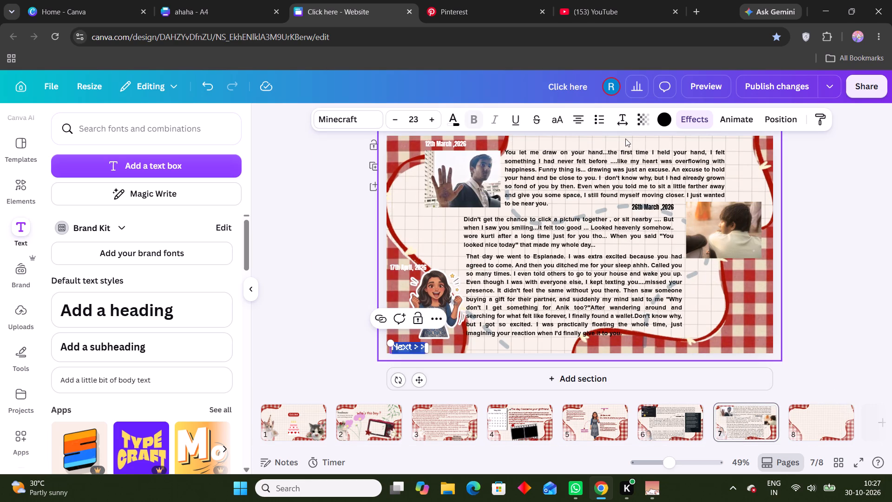
pyautogui.hotkey('ctrl', 'k')
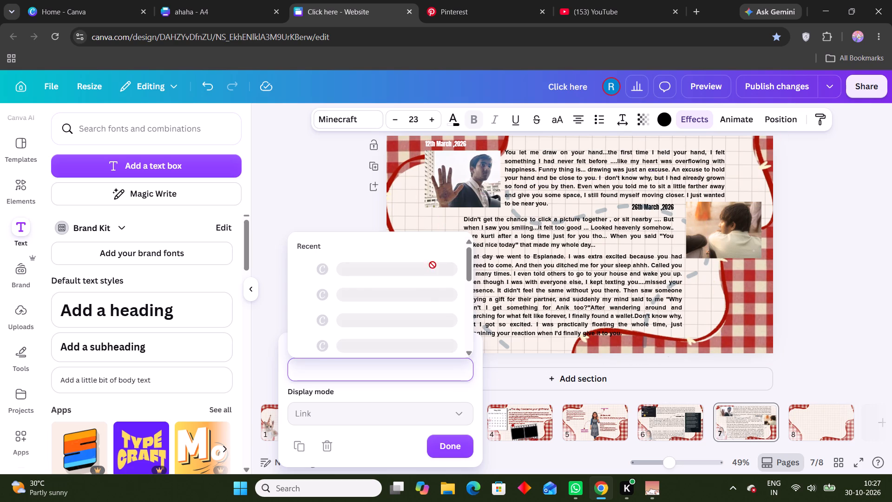
pyautogui.scroll(-5, 397, 331)
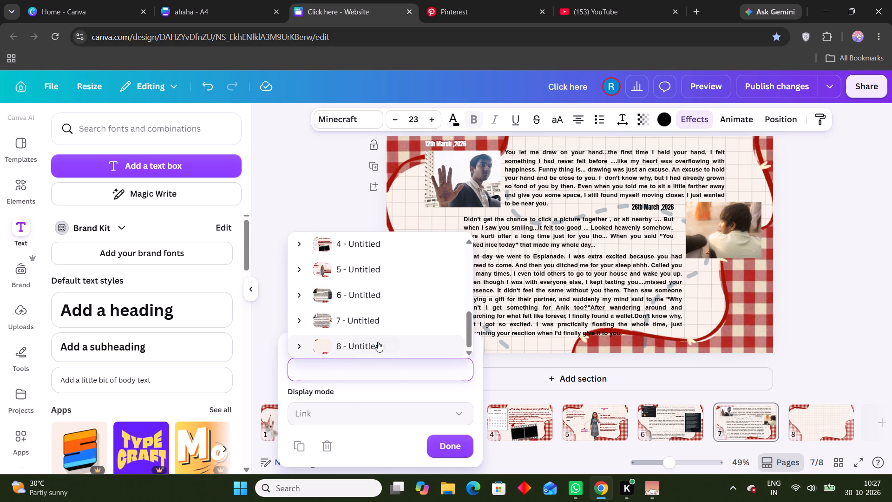
pyautogui.click(377, 342)
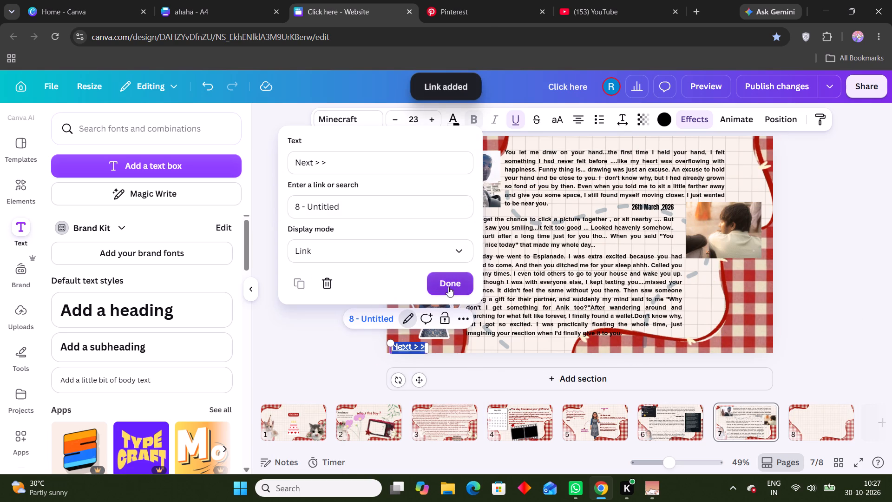
pyautogui.click(448, 287)
# Publish the website changes and open the published site.
pyautogui.click(795, 422)
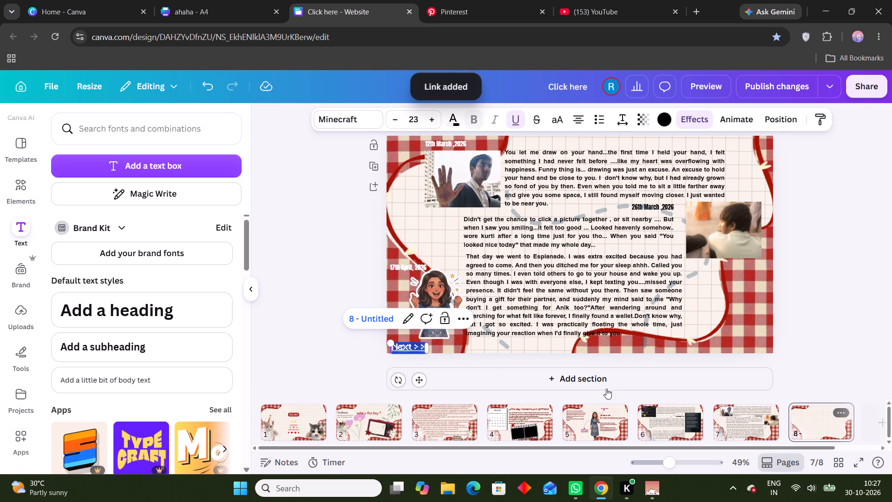
pyautogui.click(811, 85)
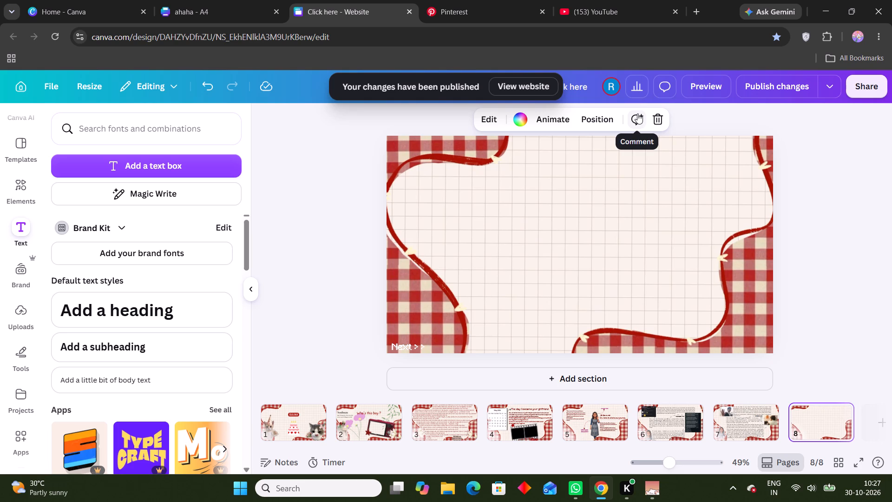
pyautogui.click(537, 90)
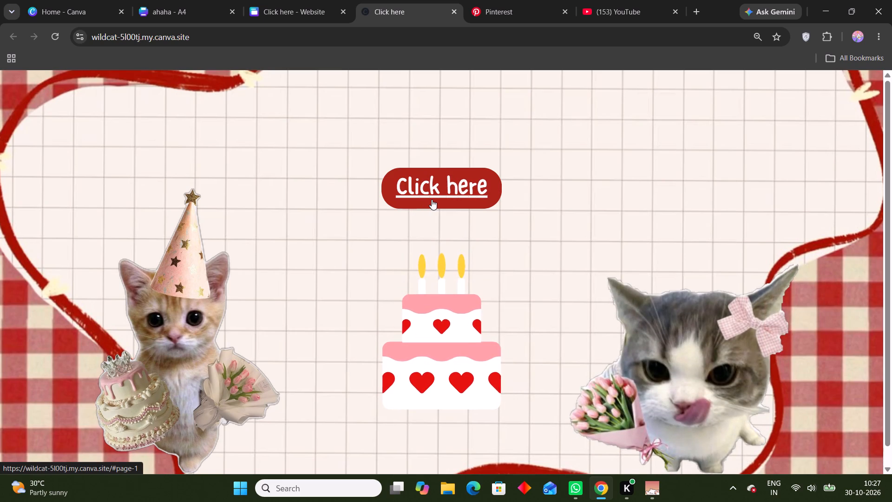
# Follow the "Click here" link on the published site's opening page to view page 2.
pyautogui.click(433, 199)
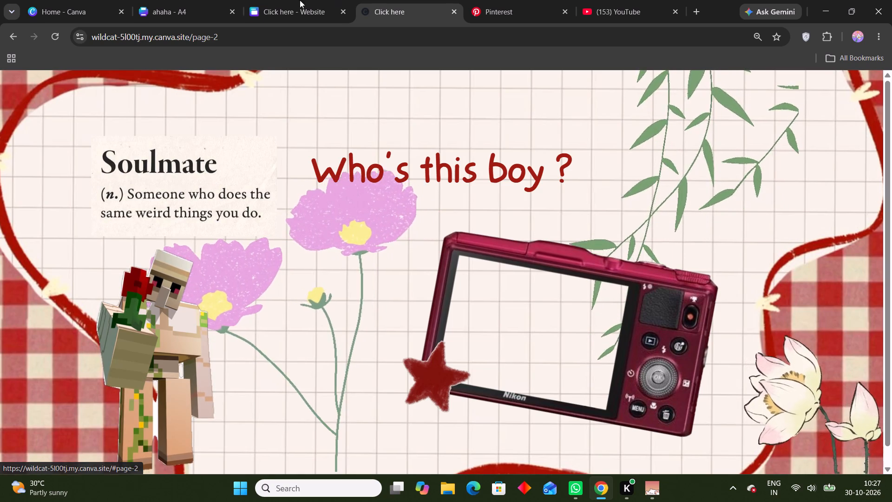
# In the website design, move page 2's green willow branch slightly lower, aligning its frame with the page's top edge.
pyautogui.click(286, 0)
pyautogui.click(367, 421)
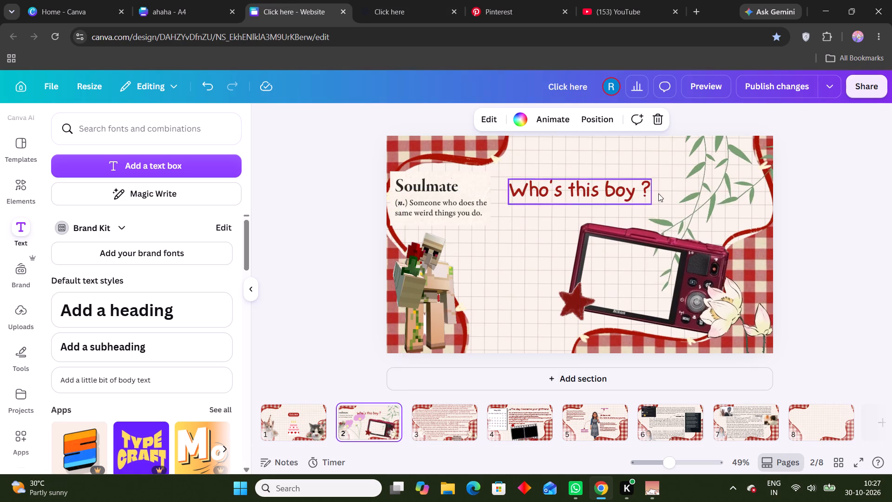
pyautogui.moveTo(746, 196); pyautogui.dragTo(724, 164)
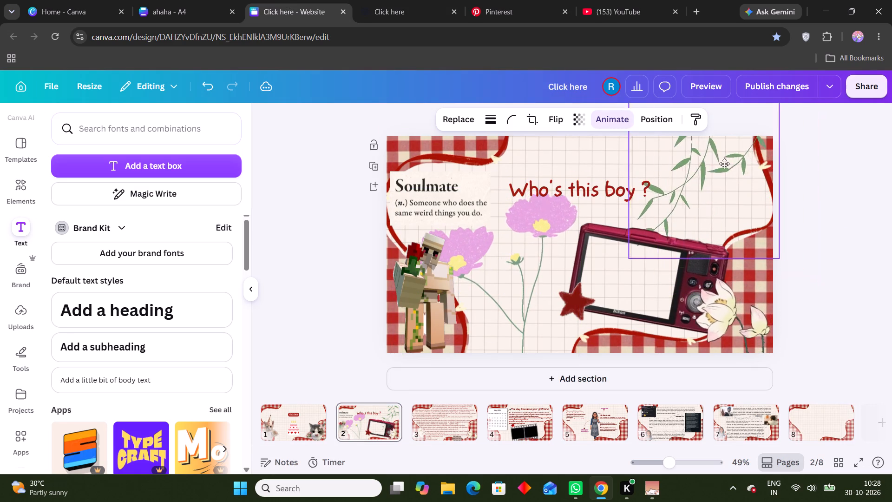
pyautogui.moveTo(724, 164); pyautogui.dragTo(738, 209)
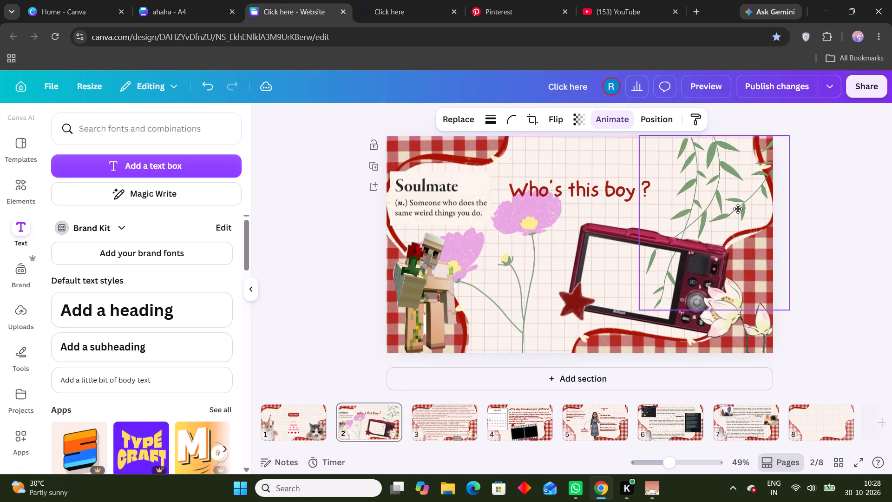
pyautogui.moveTo(738, 209); pyautogui.dragTo(740, 209)
pyautogui.click(809, 193)
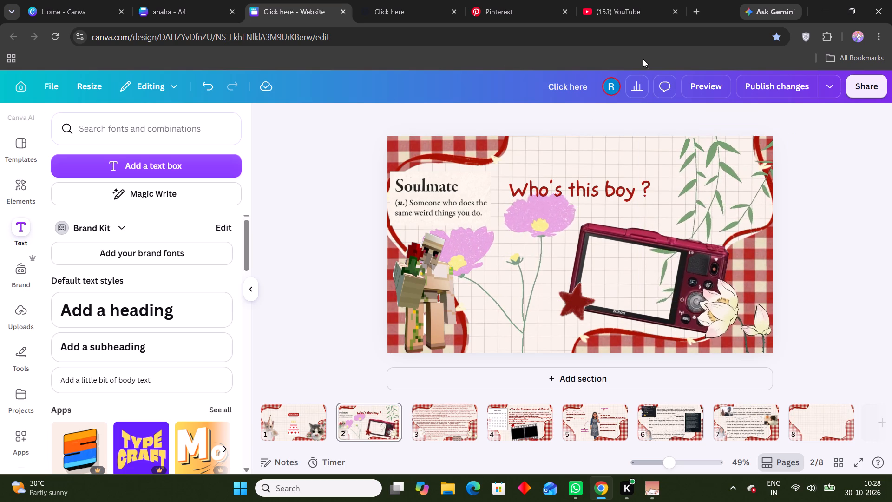
# Publish the website changes, close the old copy of the published site and open the updated one.
pyautogui.click(746, 90)
pyautogui.click(455, 15)
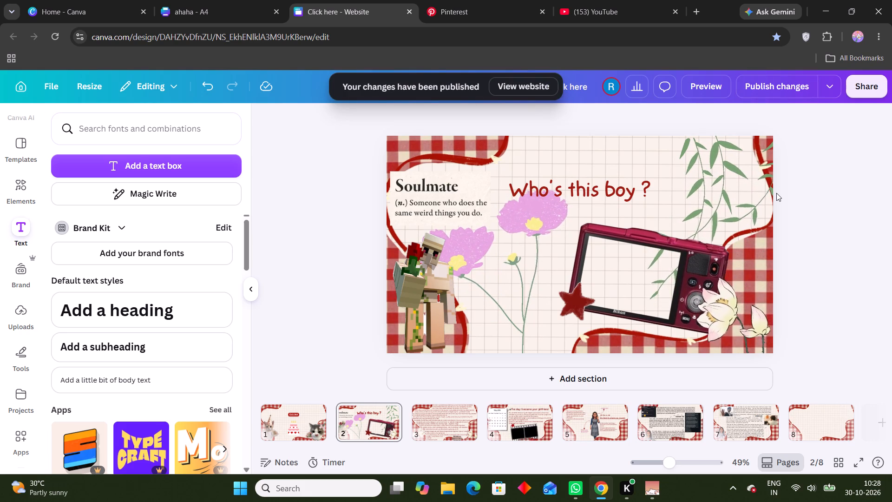
pyautogui.click(516, 90)
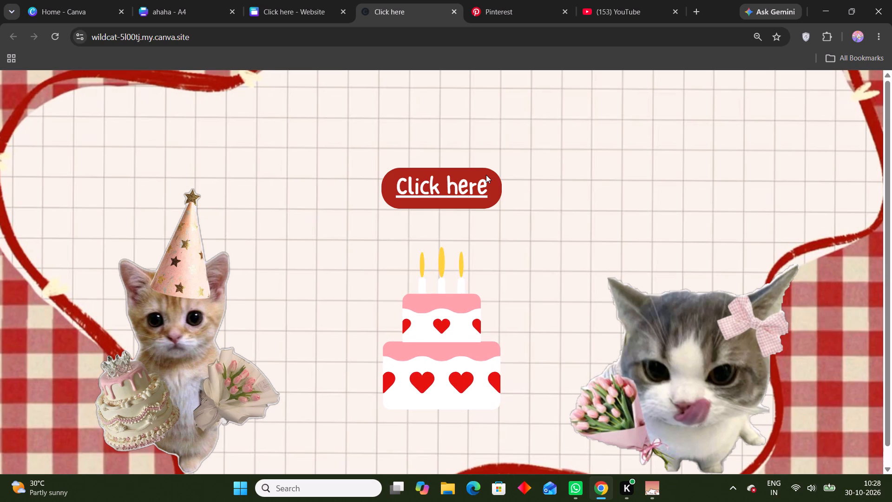
# Follow the links through the published site from the opening page to page 8, checking each page.
pyautogui.click(431, 185)
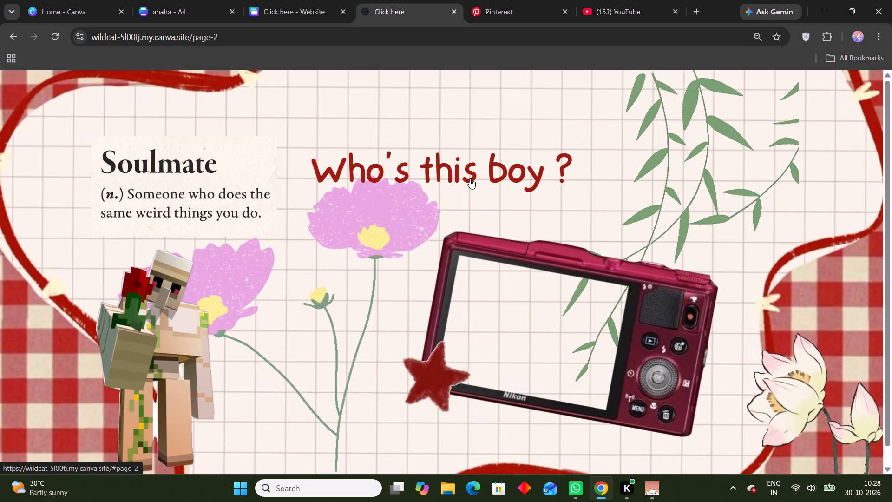
pyautogui.click(470, 178)
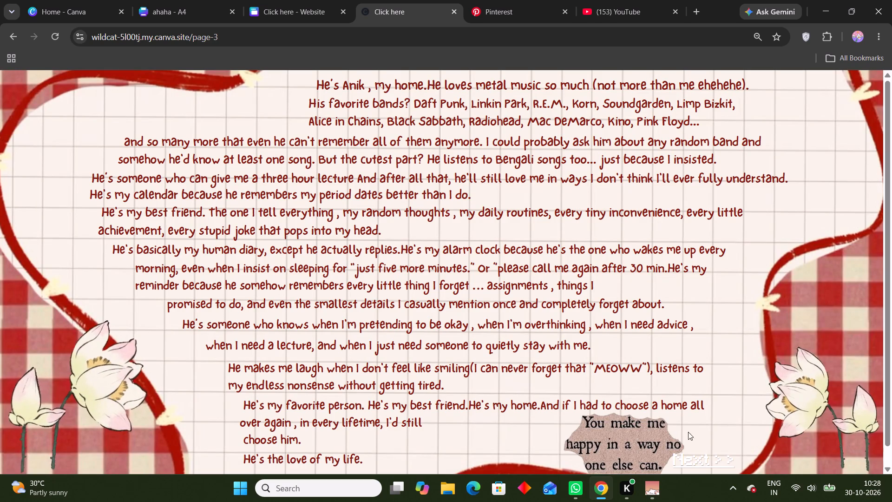
pyautogui.click(707, 462)
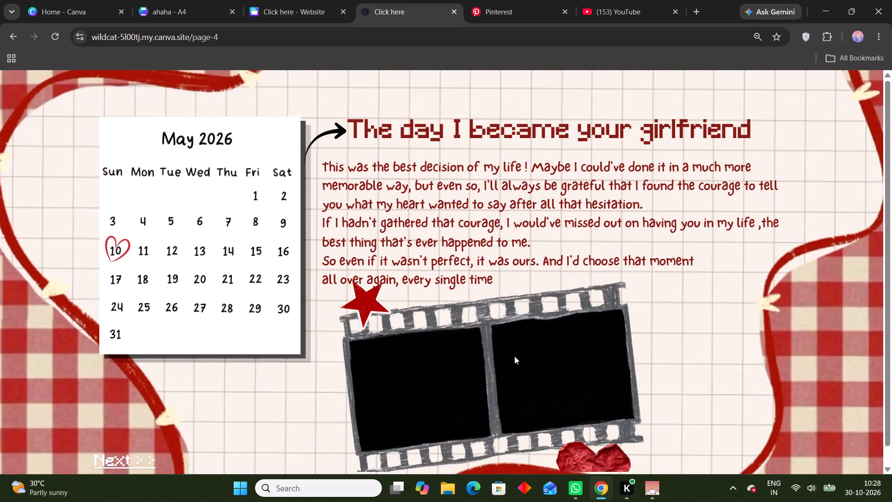
pyautogui.click(133, 462)
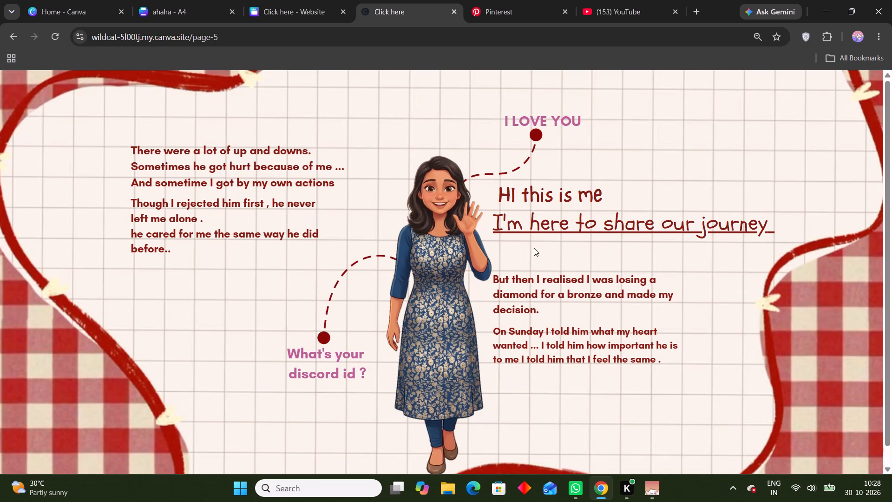
pyautogui.click(629, 227)
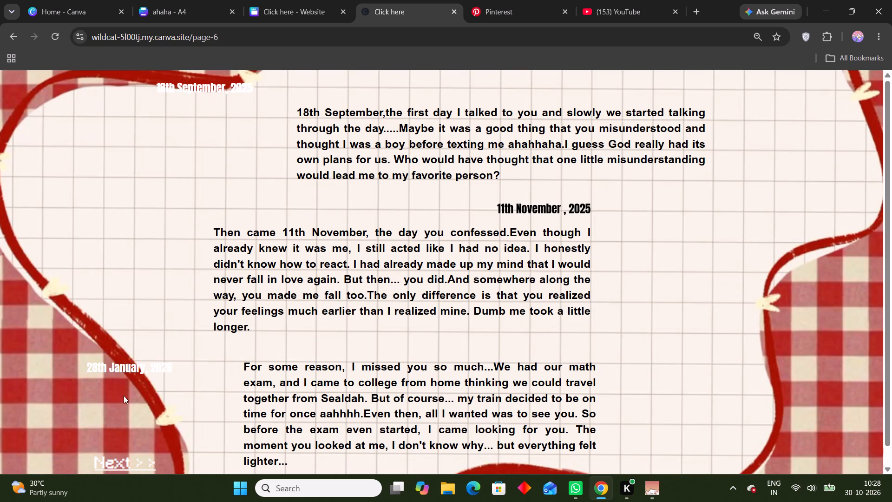
pyautogui.click(182, 442)
pyautogui.click(131, 463)
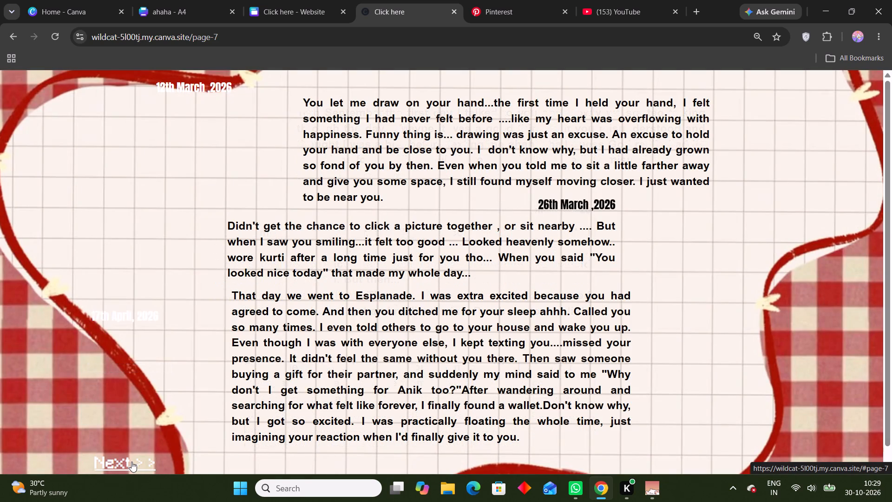
pyautogui.click(132, 459)
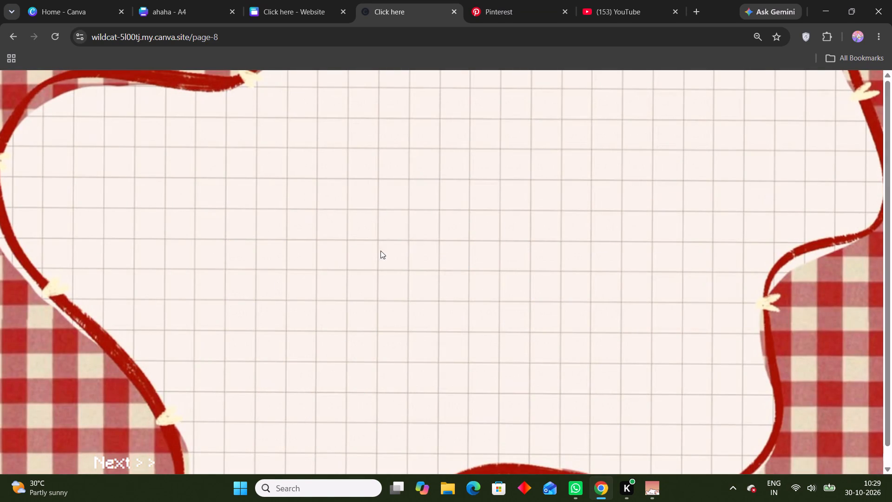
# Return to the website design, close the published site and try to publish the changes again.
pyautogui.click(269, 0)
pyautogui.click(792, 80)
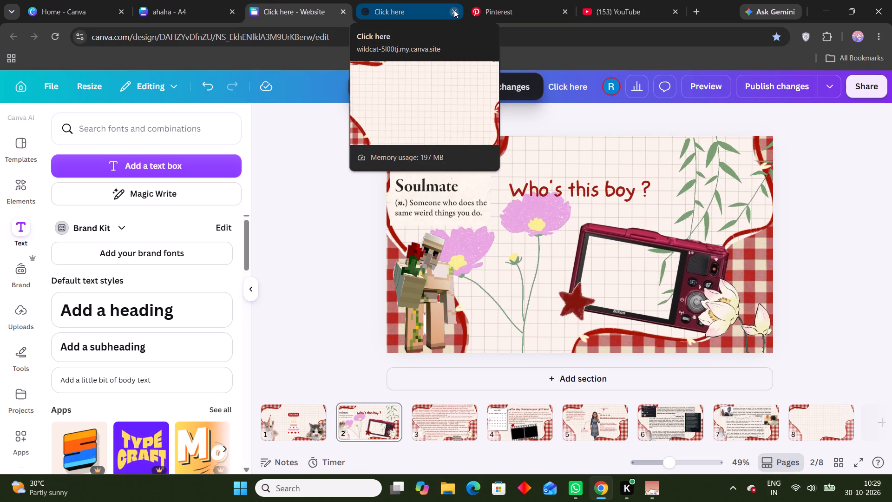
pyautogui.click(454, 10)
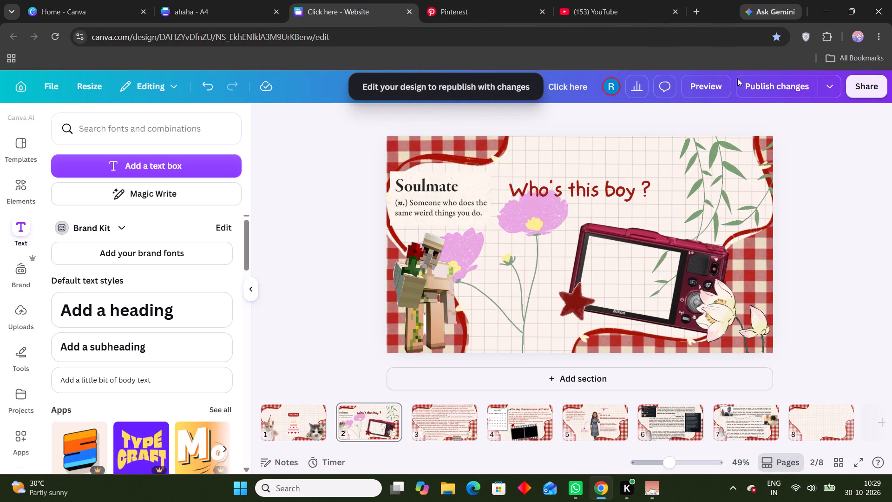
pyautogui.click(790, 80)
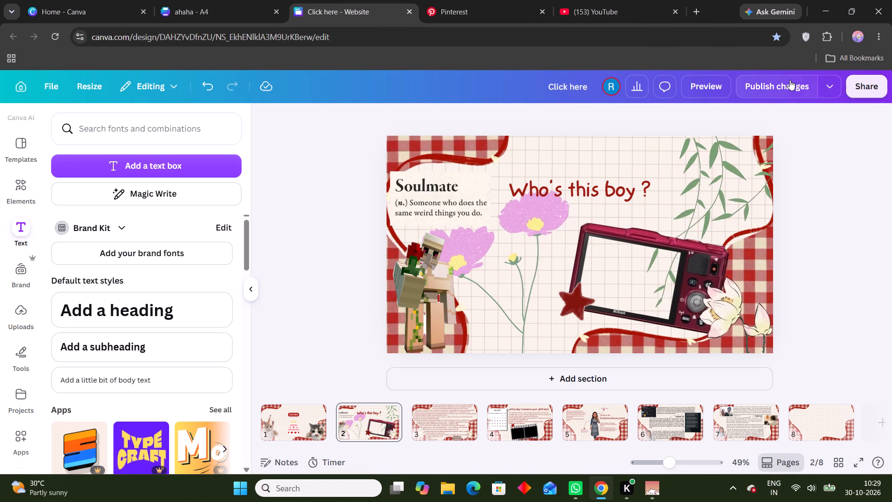
# Nudge the green willow branch on page 2 slightly to the right along the page's top edge.
pyautogui.click(595, 237)
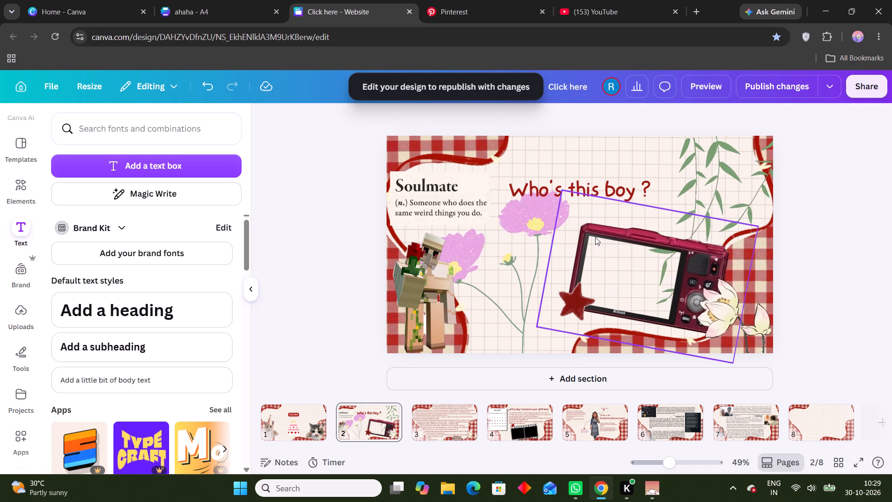
pyautogui.click(689, 186)
pyautogui.moveTo(707, 188); pyautogui.dragTo(714, 187)
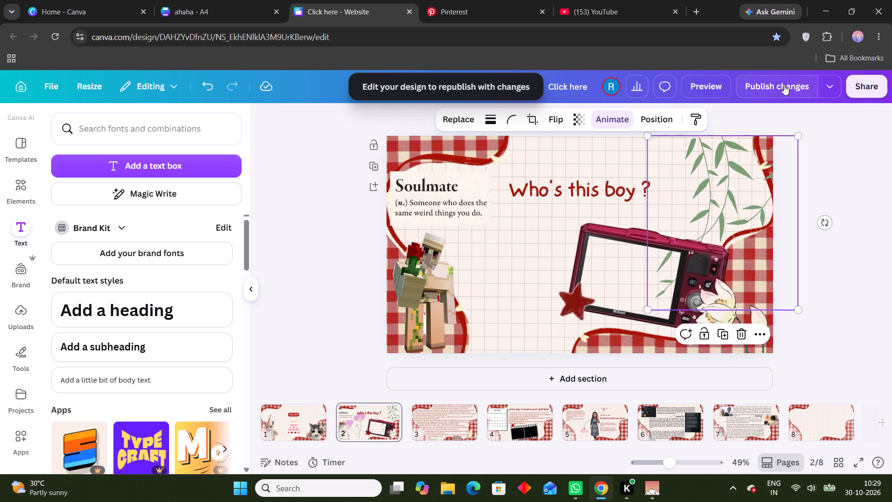
# Publish the website changes and open the published site.
pyautogui.click(784, 84)
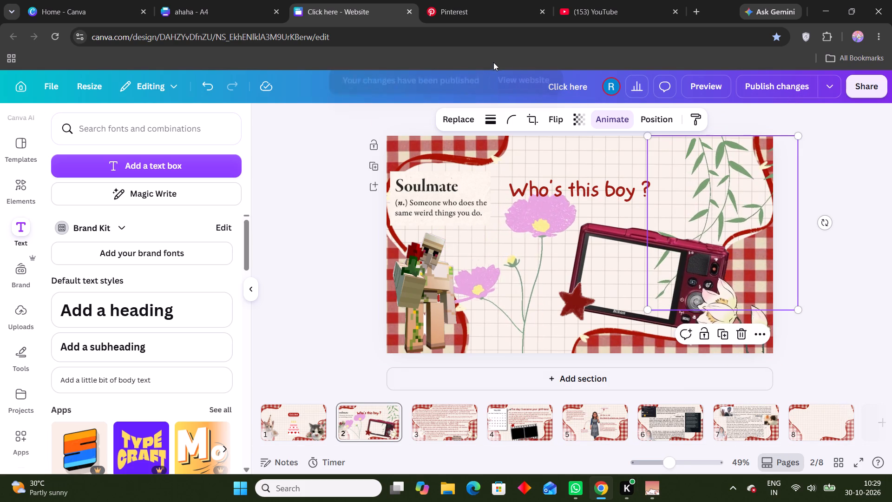
pyautogui.click(515, 84)
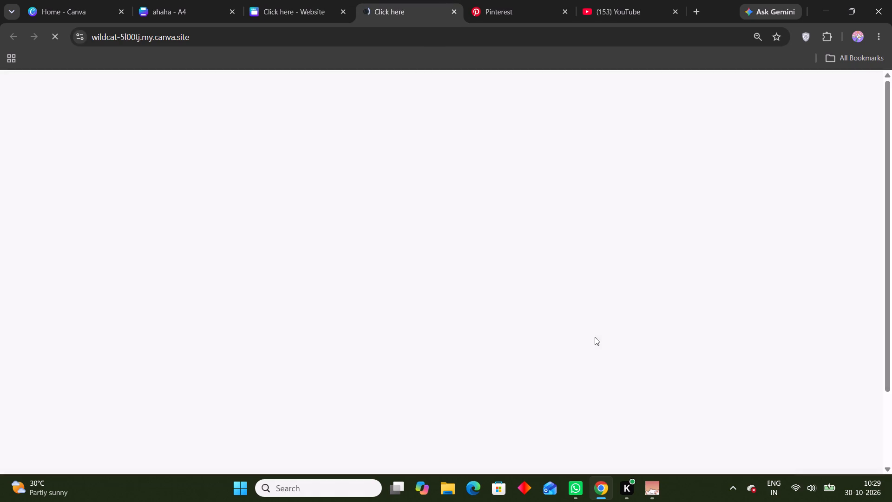
# Go through the published site's linked pages again from the opening page to page 8, checking content and links.
pyautogui.click(455, 173)
pyautogui.click(457, 184)
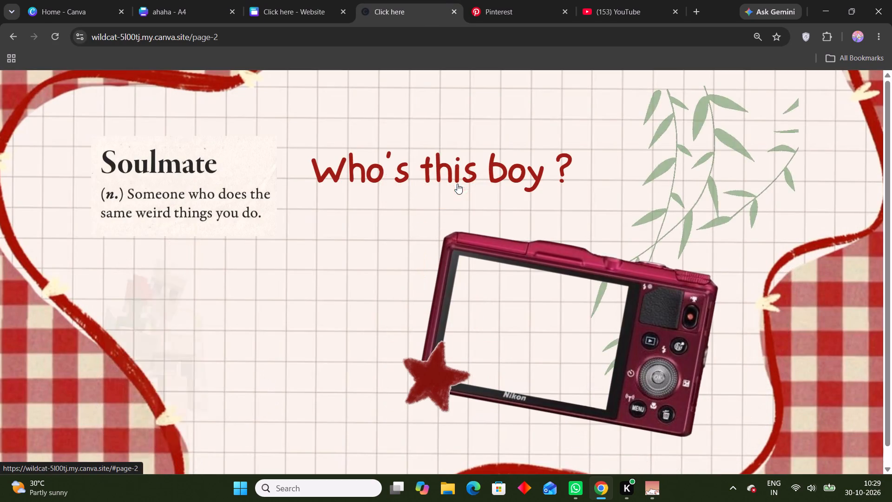
pyautogui.click(409, 166)
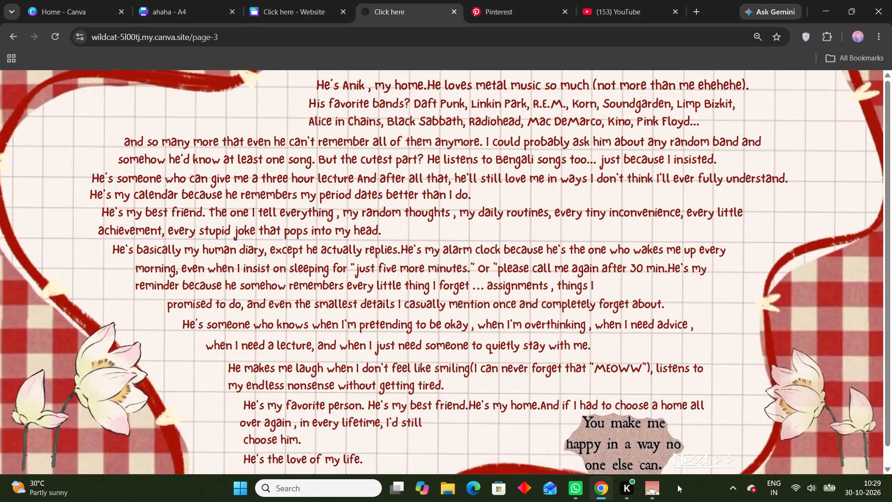
pyautogui.click(691, 468)
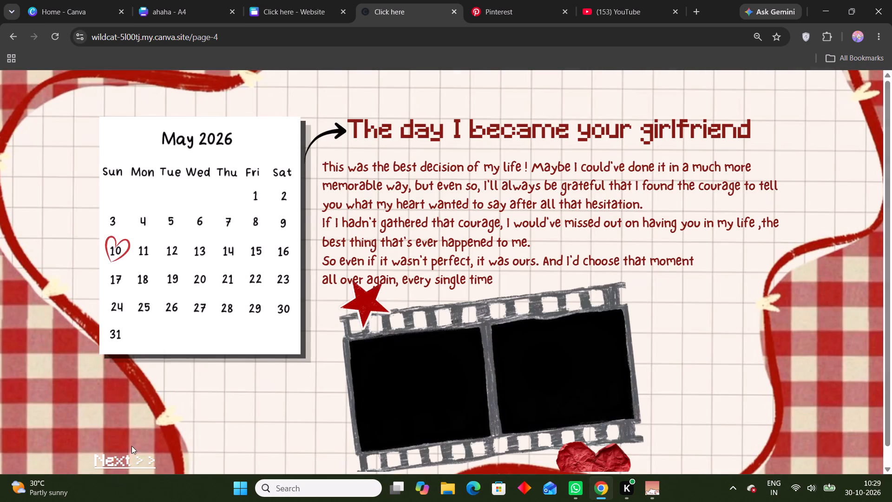
pyautogui.click(122, 466)
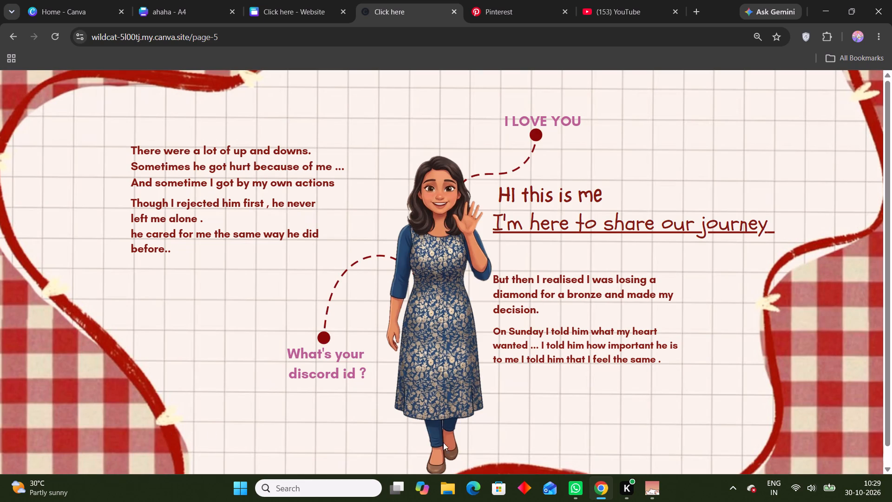
pyautogui.click(548, 226)
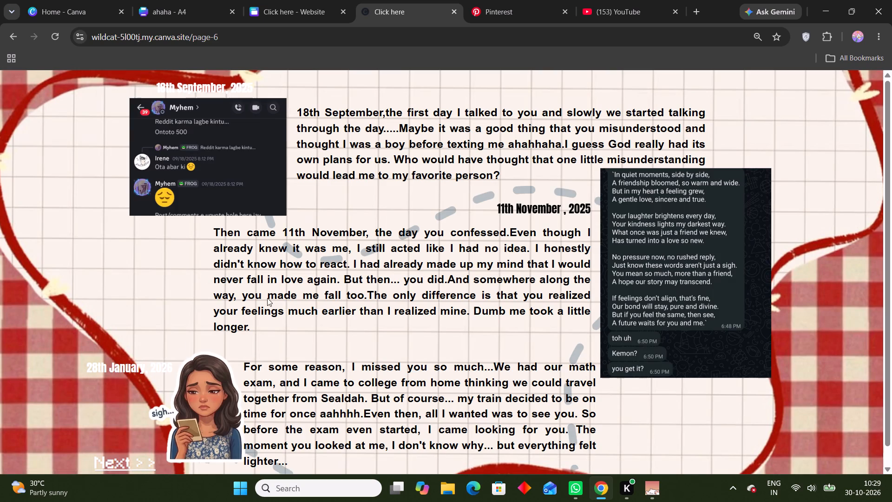
pyautogui.click(132, 463)
pyautogui.click(138, 462)
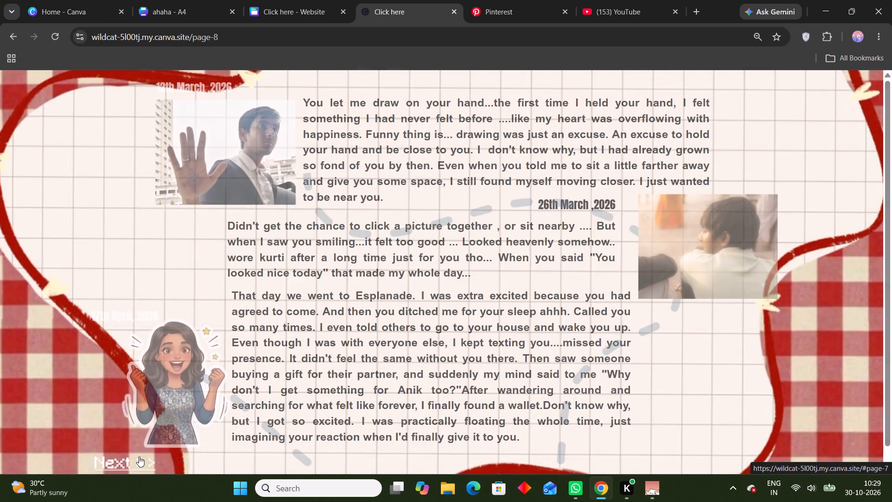
# Close the published site and open blank page 8 in the website design.
pyautogui.click(457, 12)
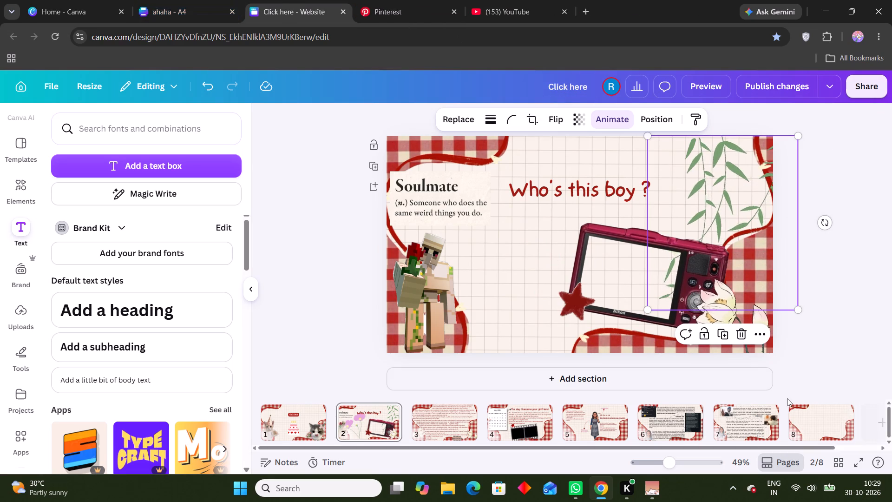
pyautogui.click(805, 408)
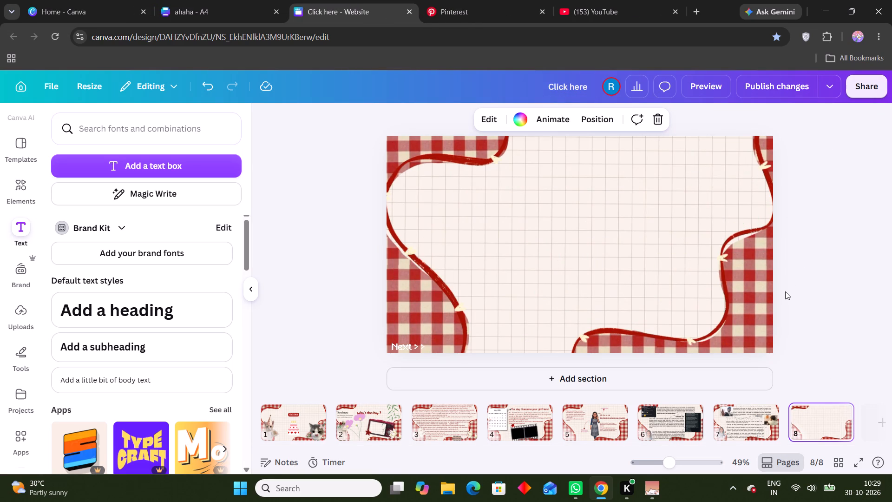